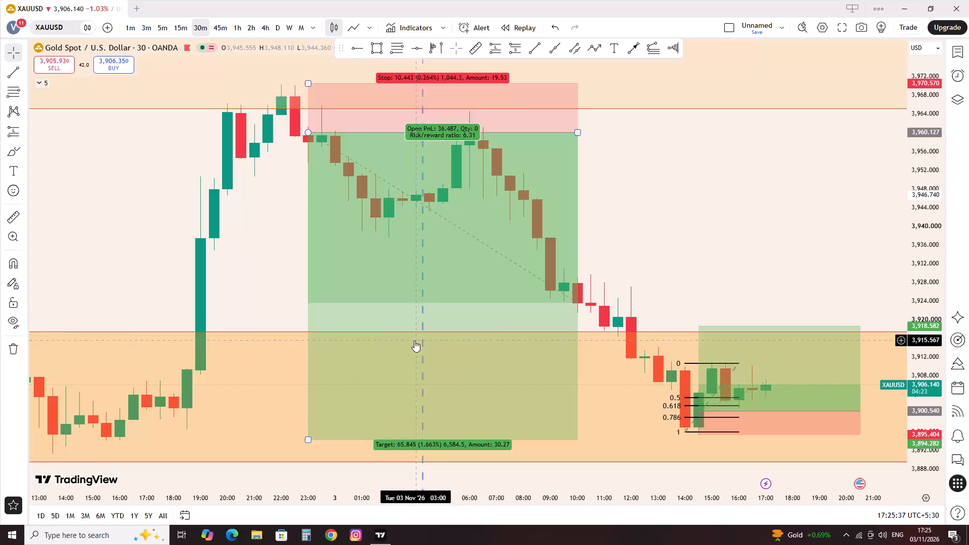
Switch the XAUUSD chart to the 4-hour timeframe and dismiss the advertisement covering the September–October price history.
click(268, 29)
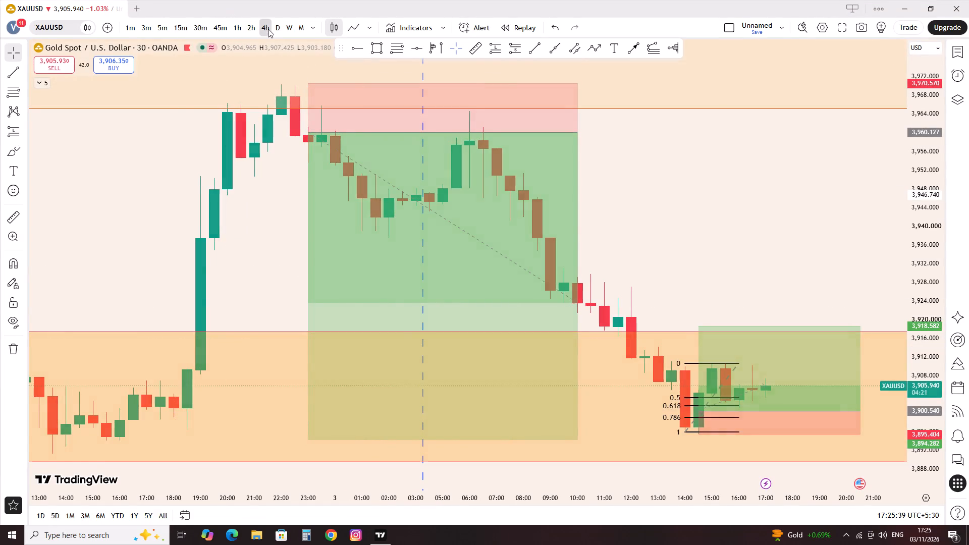
scroll(28, 198, down, 4)
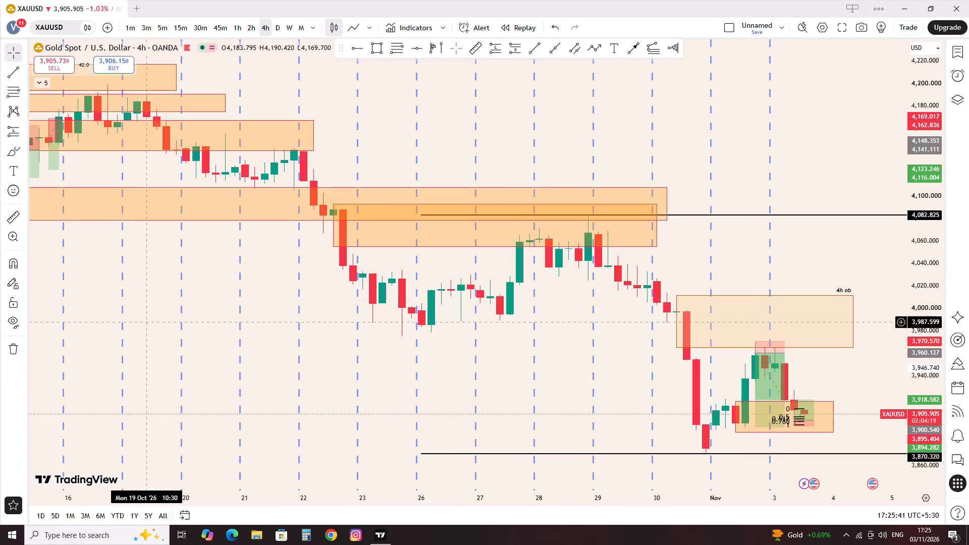
scroll(124, 409, down, 5)
drag(75, 354, 479, 372)
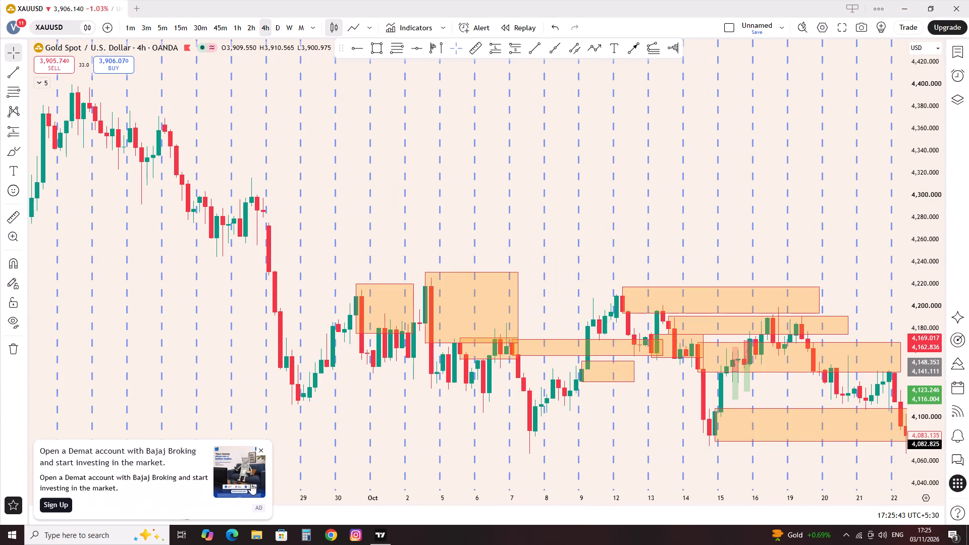
click(262, 449)
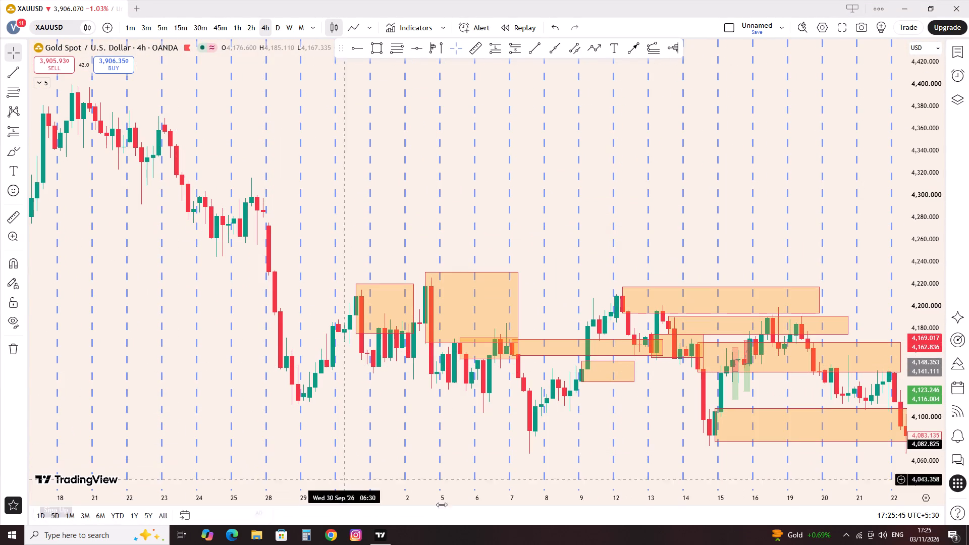
Reveal the hidden background apps in the Windows system tray and open the black-and-white arrow one.
click(850, 534)
click(862, 519)
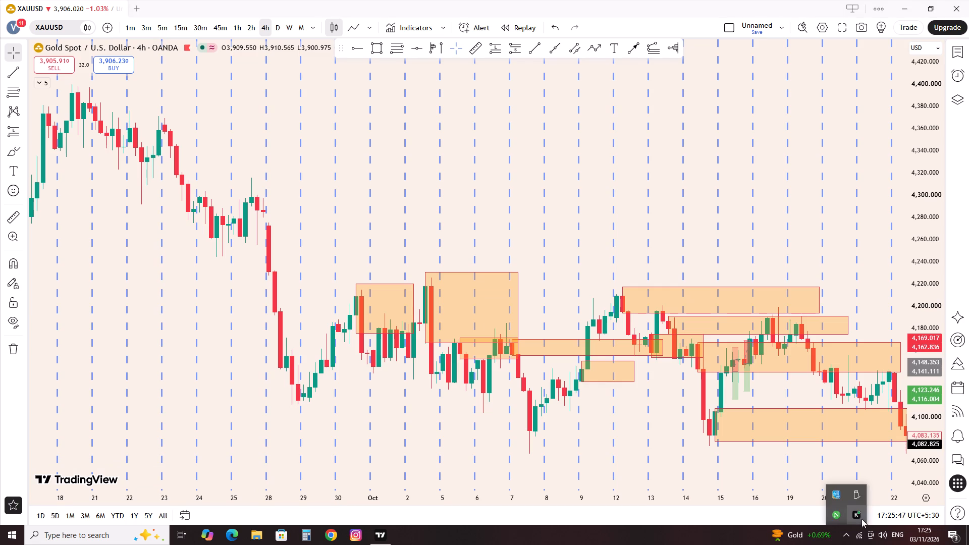
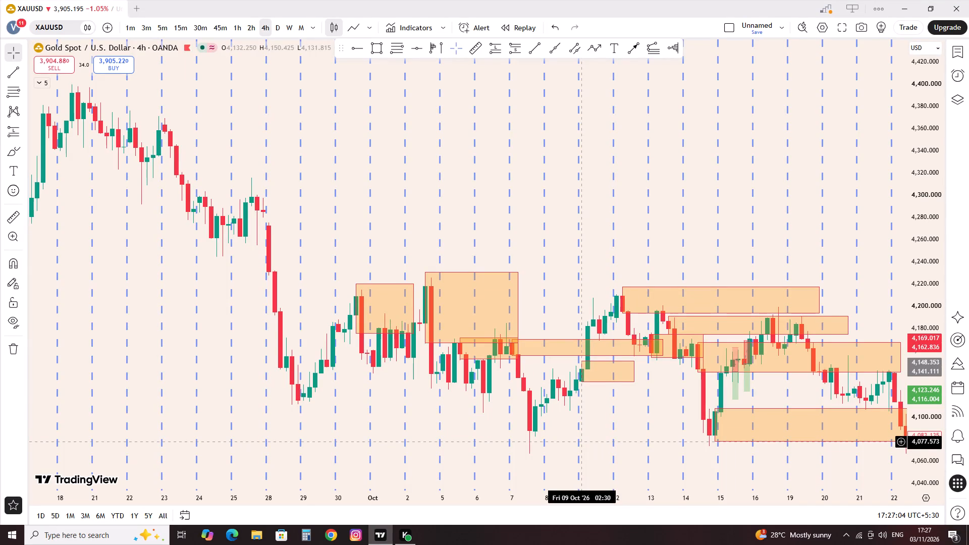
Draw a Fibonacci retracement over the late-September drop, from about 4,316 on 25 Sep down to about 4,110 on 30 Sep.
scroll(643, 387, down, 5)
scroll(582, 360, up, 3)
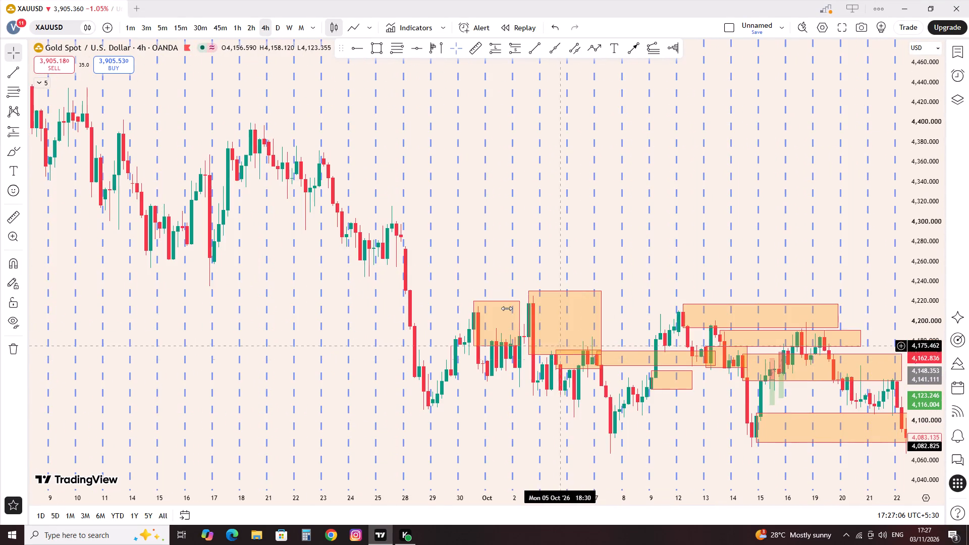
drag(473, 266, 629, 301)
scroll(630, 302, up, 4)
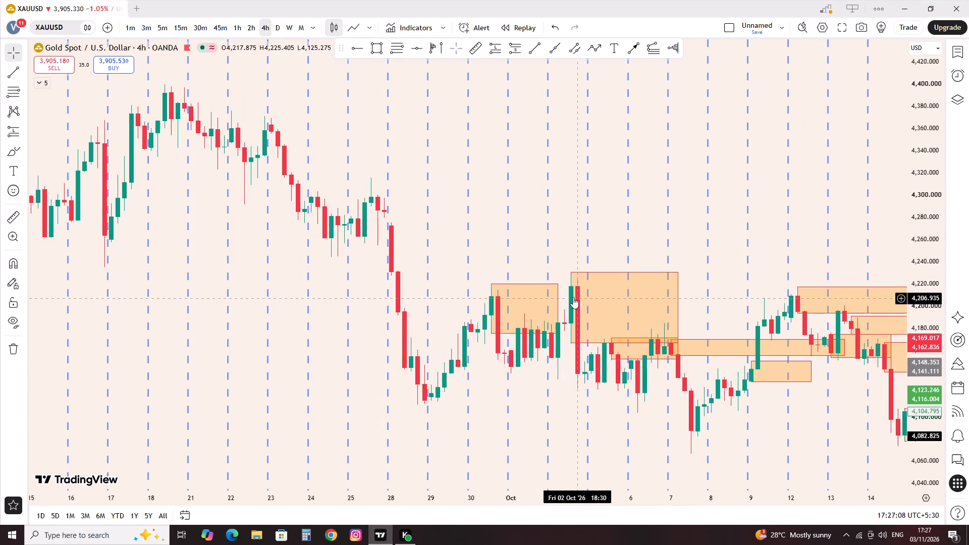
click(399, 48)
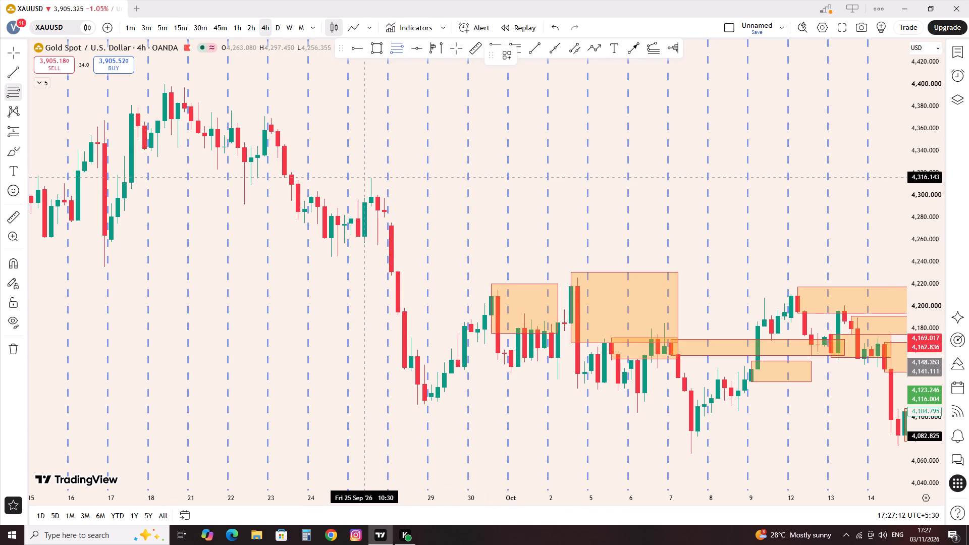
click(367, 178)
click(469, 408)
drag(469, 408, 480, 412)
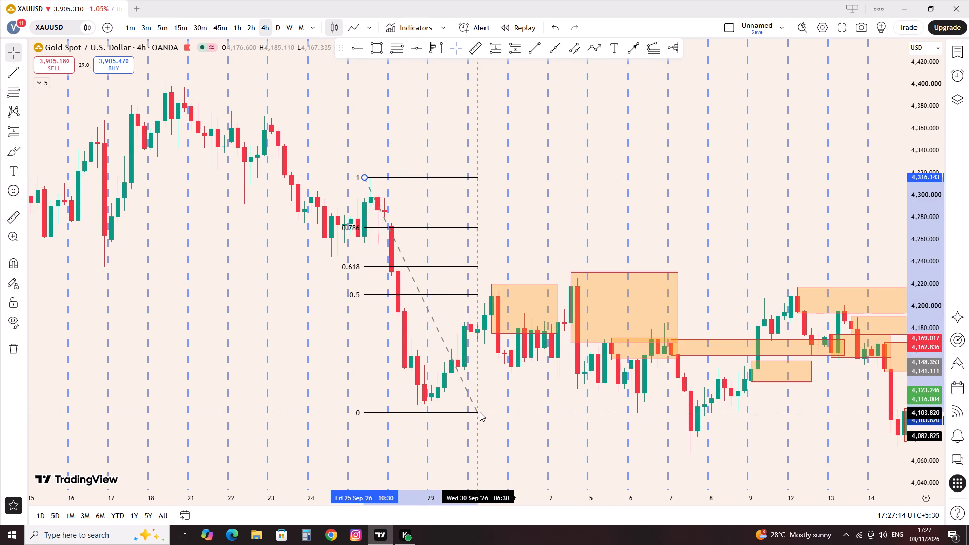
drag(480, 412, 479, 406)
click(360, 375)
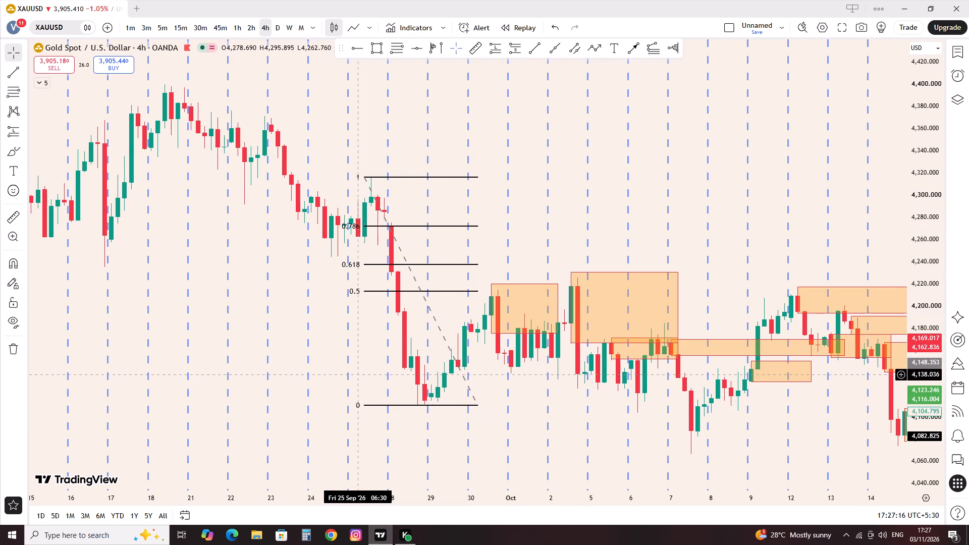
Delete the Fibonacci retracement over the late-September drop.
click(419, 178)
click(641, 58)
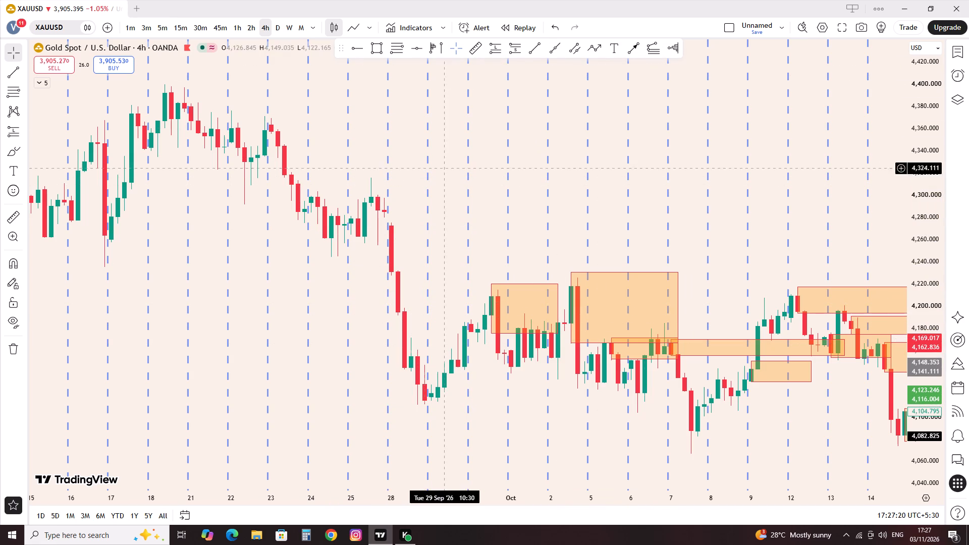
Draw a rectangle zone from about 4,233 to 4,193, starting at the 28 Sep 06:30 candle and extending to about 9 Oct.
click(370, 42)
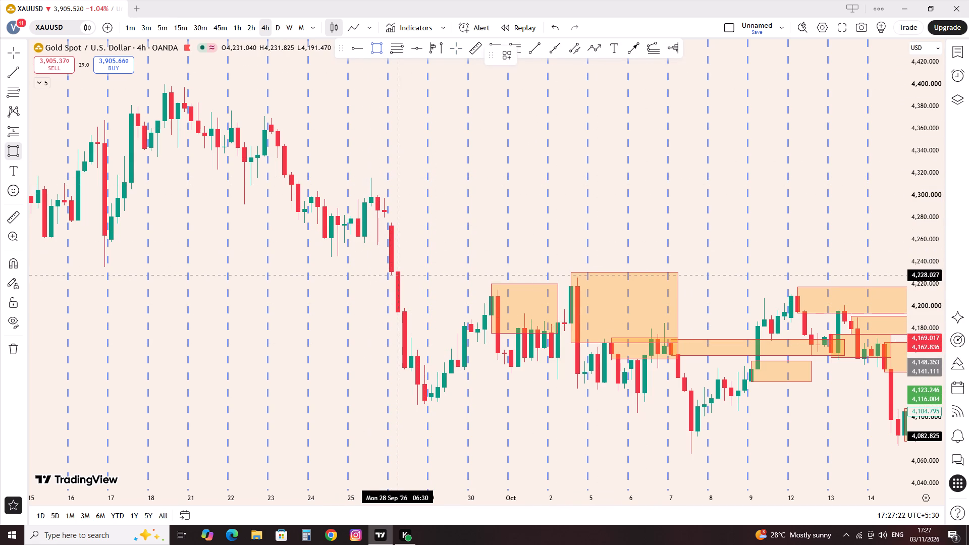
click(398, 270)
click(401, 314)
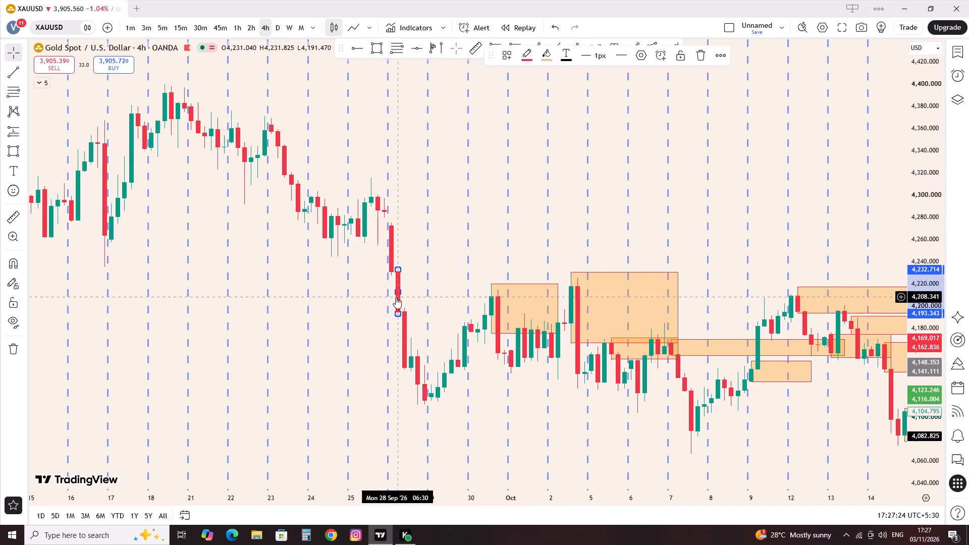
click(396, 297)
drag(396, 293, 742, 334)
click(717, 235)
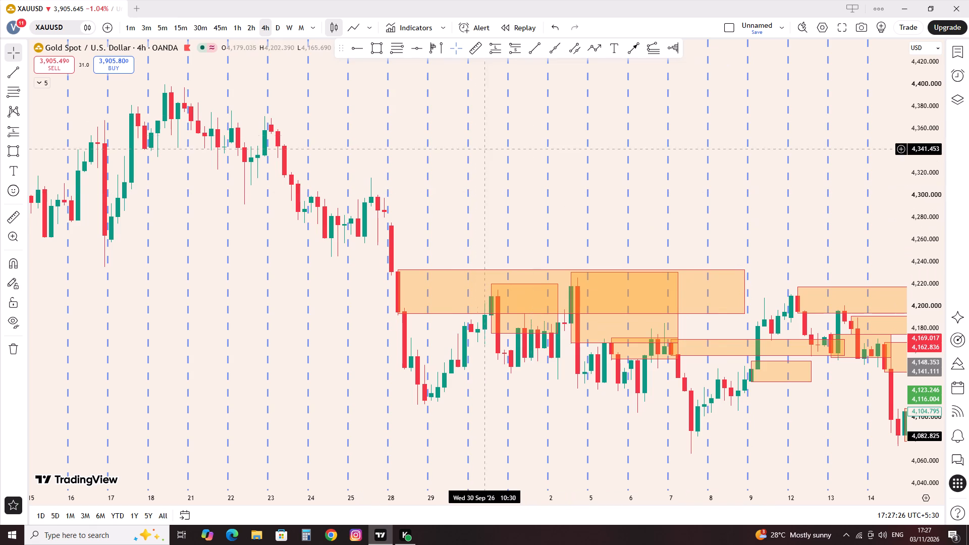
Draw a rectangle zone from about 4,296 to 4,275, starting at the 25 Sep 22:30 candle and extending to about 12 Oct.
click(374, 54)
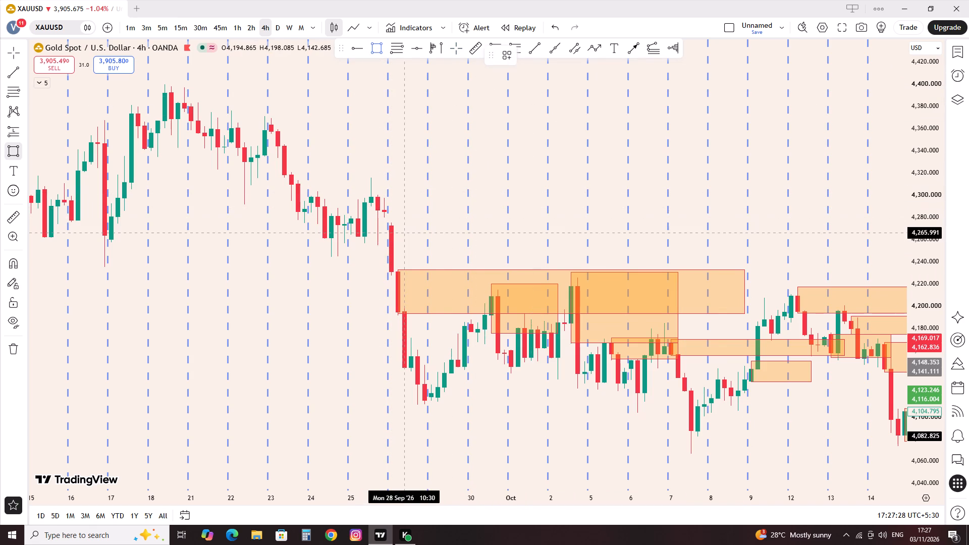
click(385, 199)
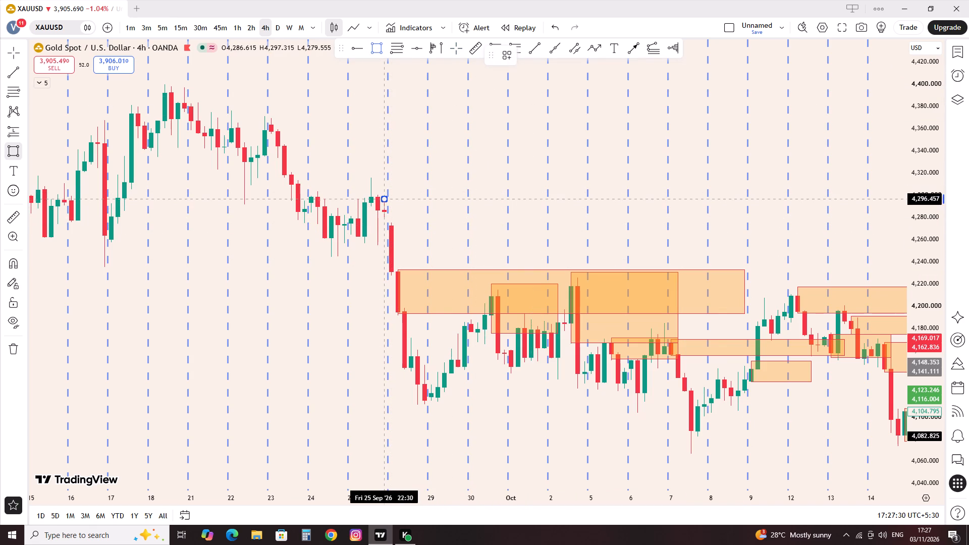
click(388, 223)
drag(389, 212, 806, 245)
click(806, 245)
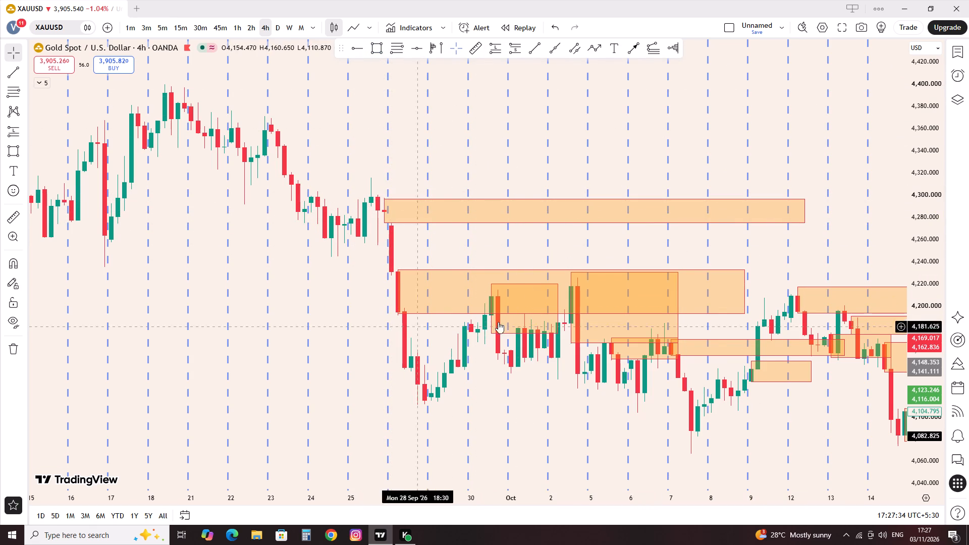
Draw a rectangle zone from about 4,361 to 4,329, starting at the 23 Sep 06:30 candle and extending to 25 Sep 14:30.
scroll(581, 263, down, 1)
drag(298, 348, 453, 407)
scroll(447, 397, up, 2)
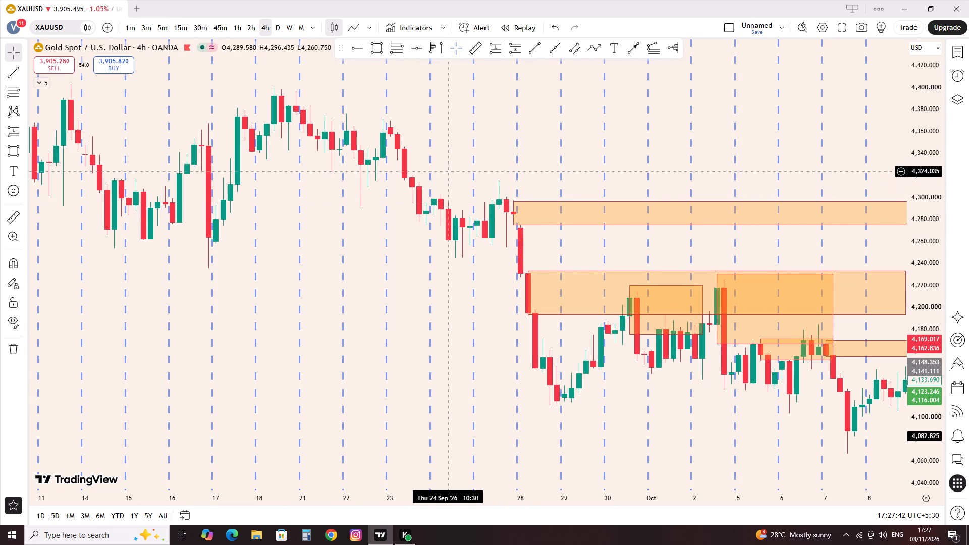
drag(301, 245, 589, 348)
scroll(587, 349, up, 5)
scroll(448, 188, up, 3)
scroll(361, 239, up, 2)
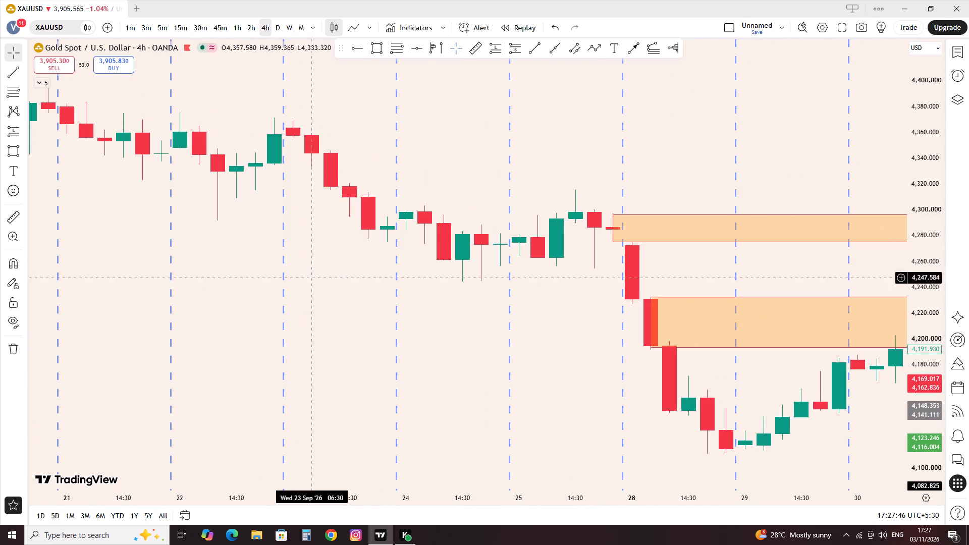
drag(250, 312, 436, 431)
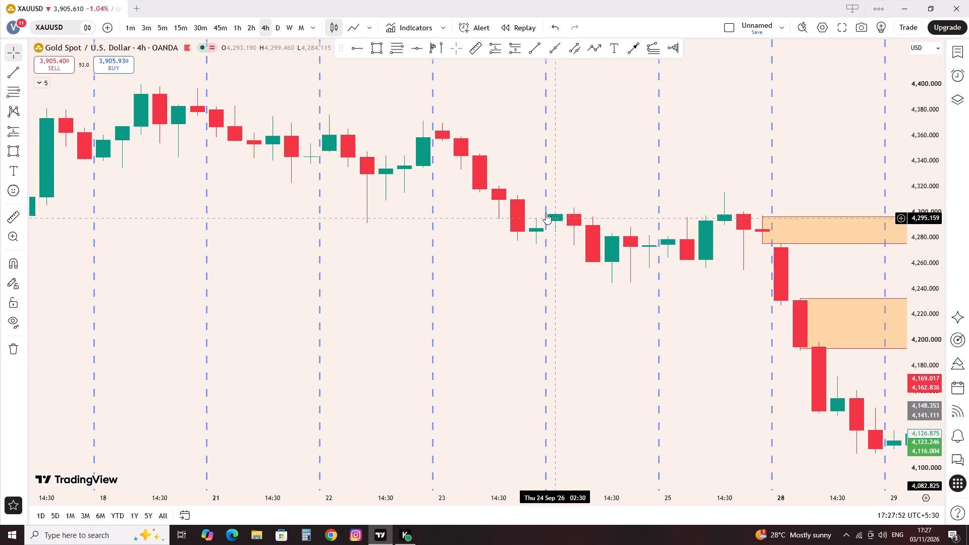
click(374, 48)
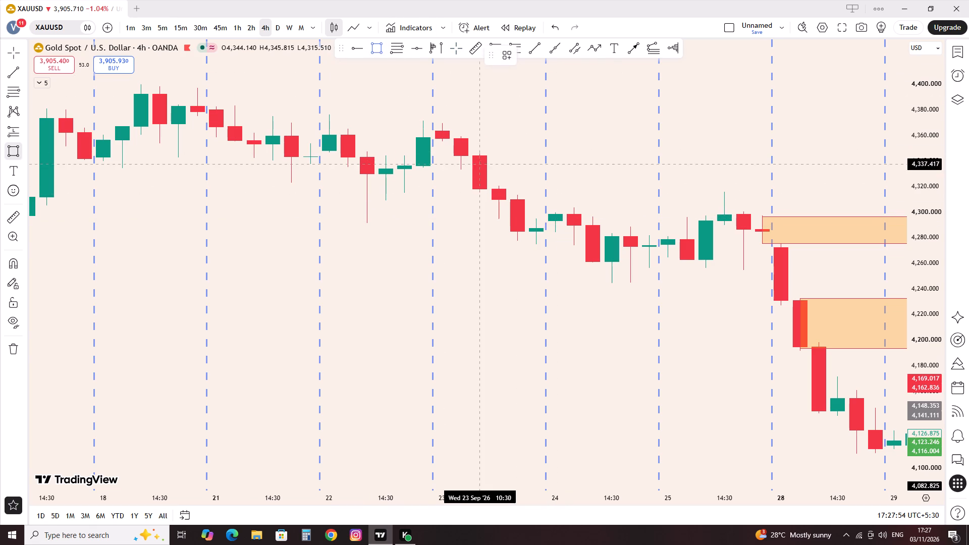
click(464, 134)
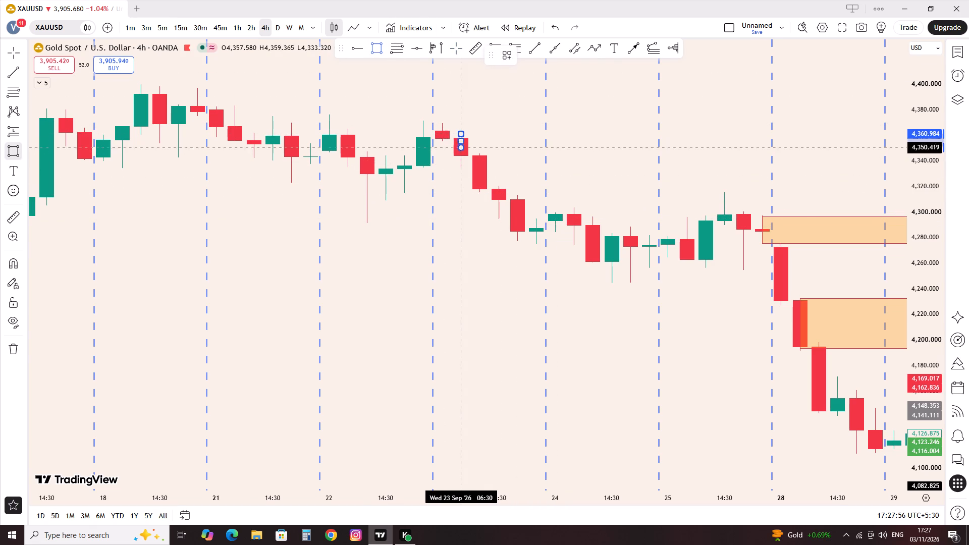
click(464, 176)
drag(462, 155, 728, 222)
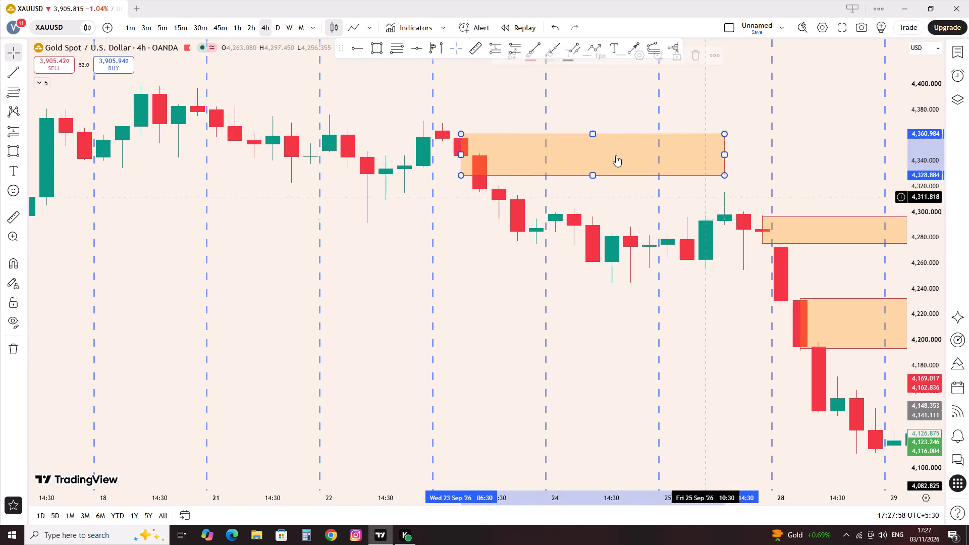
click(600, 207)
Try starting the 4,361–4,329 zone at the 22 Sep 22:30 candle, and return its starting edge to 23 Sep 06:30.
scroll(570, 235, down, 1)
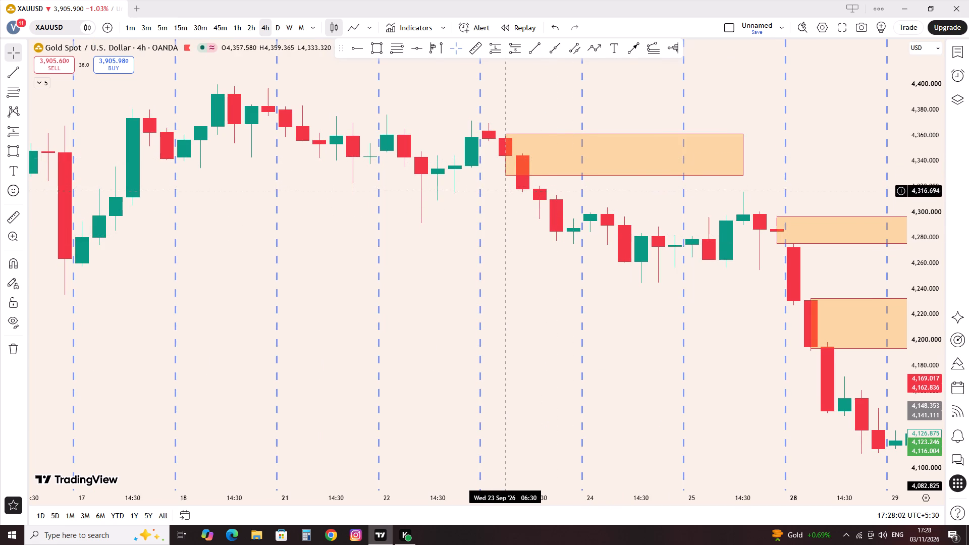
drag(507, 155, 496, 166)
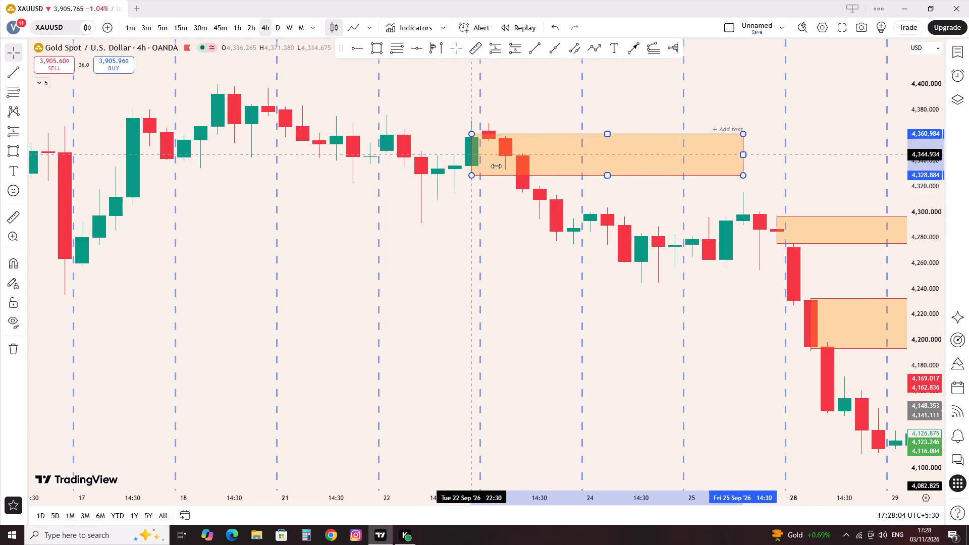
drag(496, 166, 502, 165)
Draw a rectangle zone from about 4,346 to 4,317, starting at the 22 Sep 18:30 candle and extending to 28 Sep 18:30.
click(374, 47)
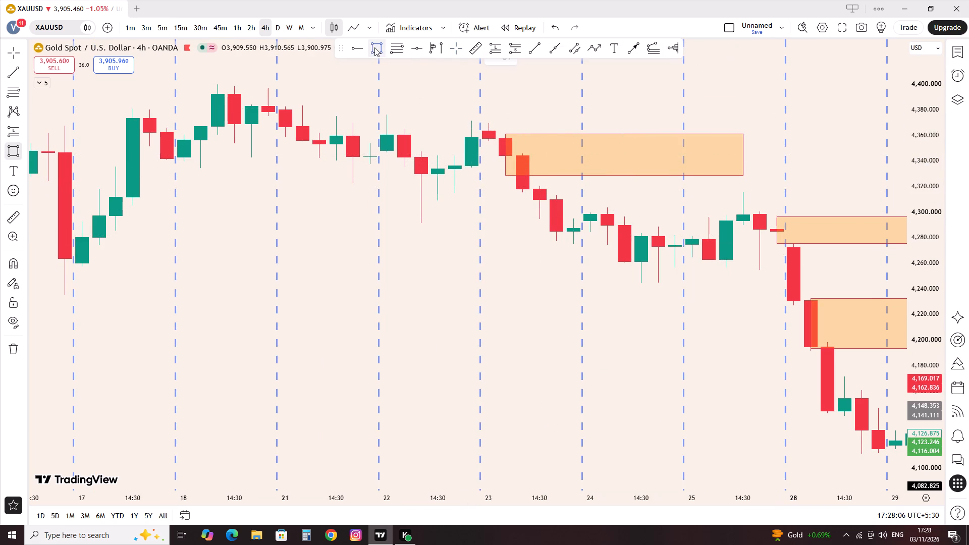
click(451, 191)
click(448, 154)
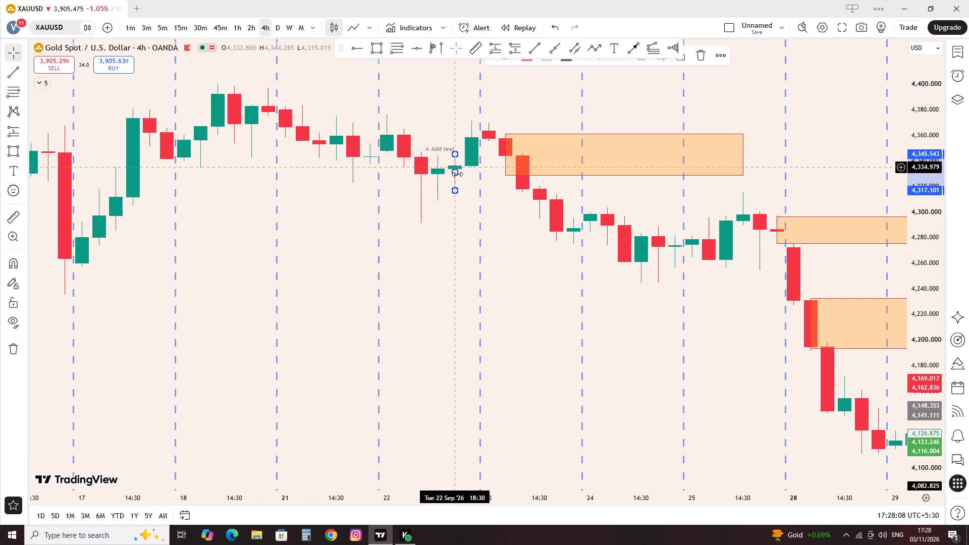
drag(457, 175, 854, 225)
click(708, 298)
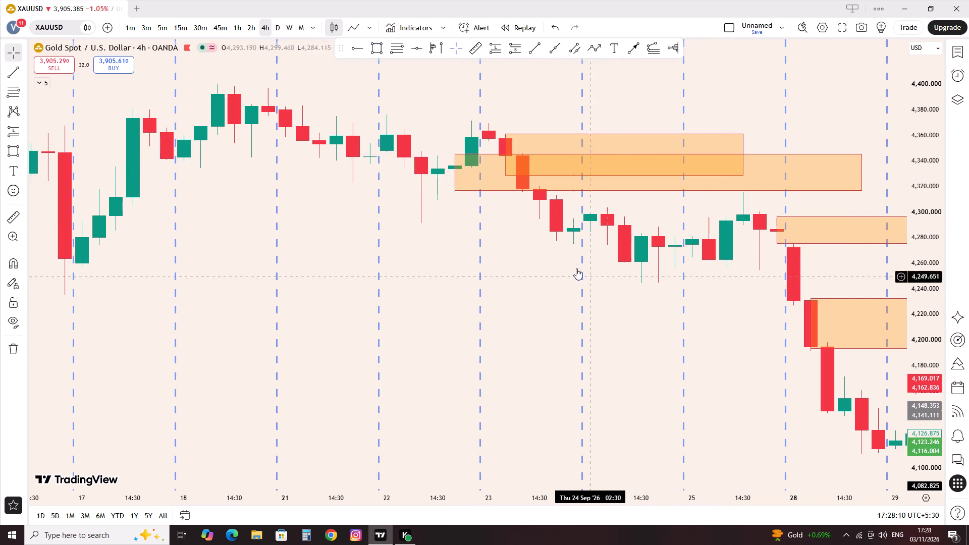
Refine the zone starting on 22 Sep so it snaps to the 18:30 candle's range, 4,344.285 to 4,315.015.
click(656, 190)
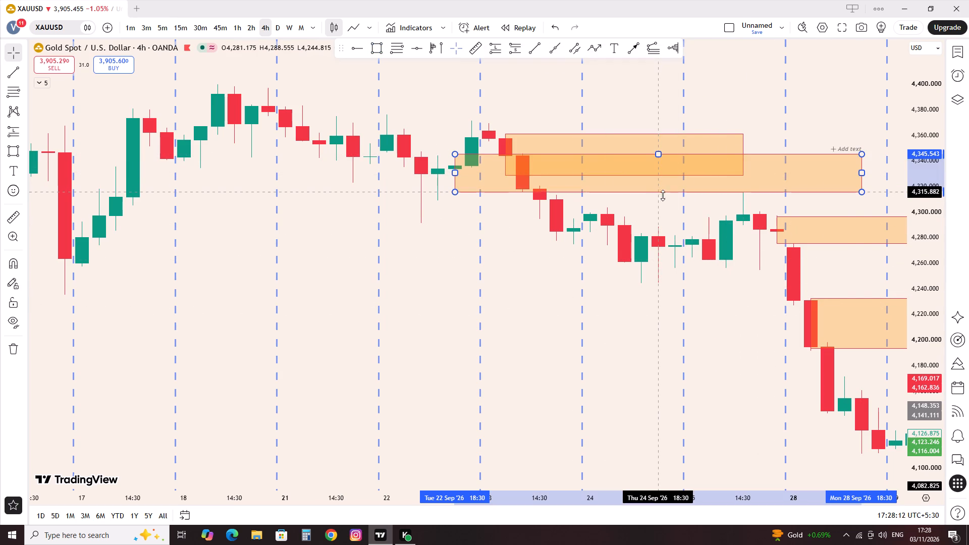
drag(455, 195, 447, 204)
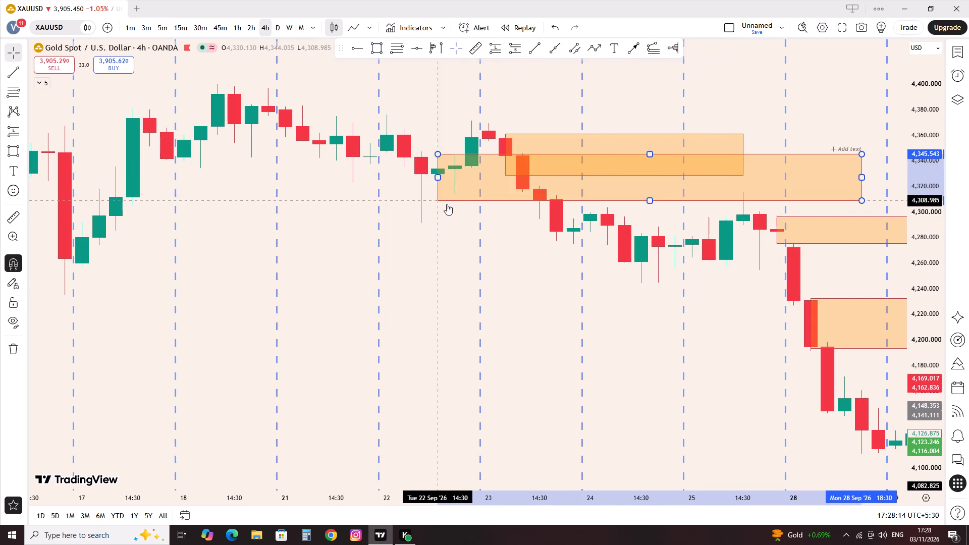
drag(447, 204, 457, 200)
drag(459, 153, 454, 161)
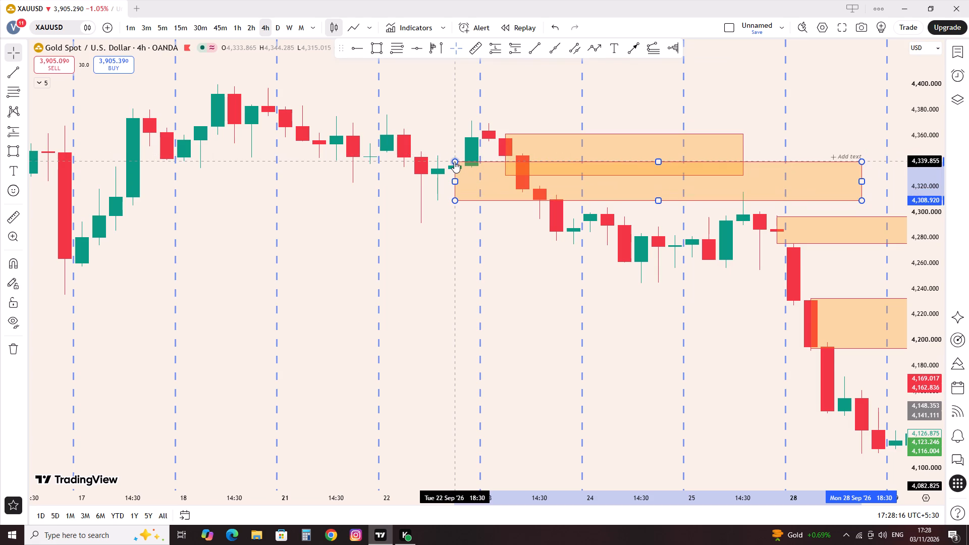
drag(454, 161, 455, 154)
click(455, 154)
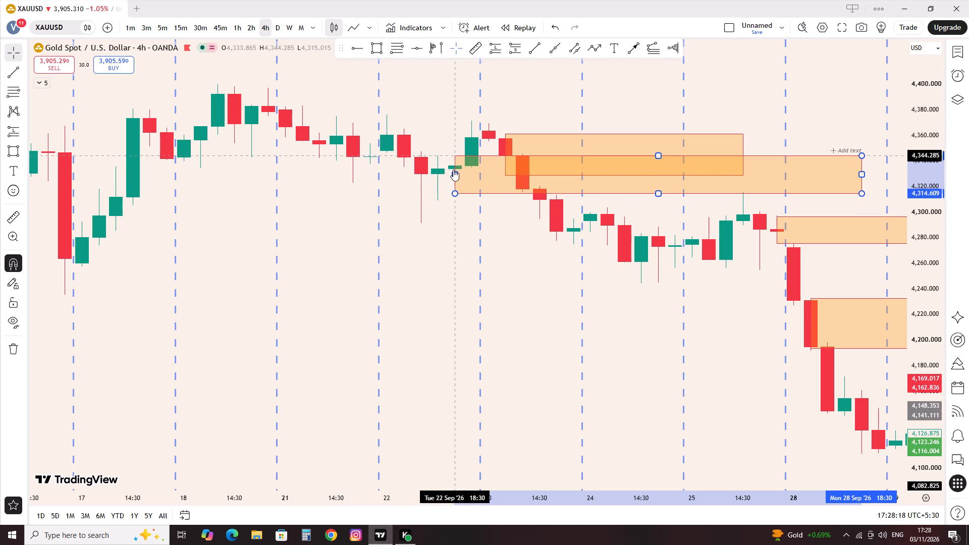
drag(454, 190, 447, 208)
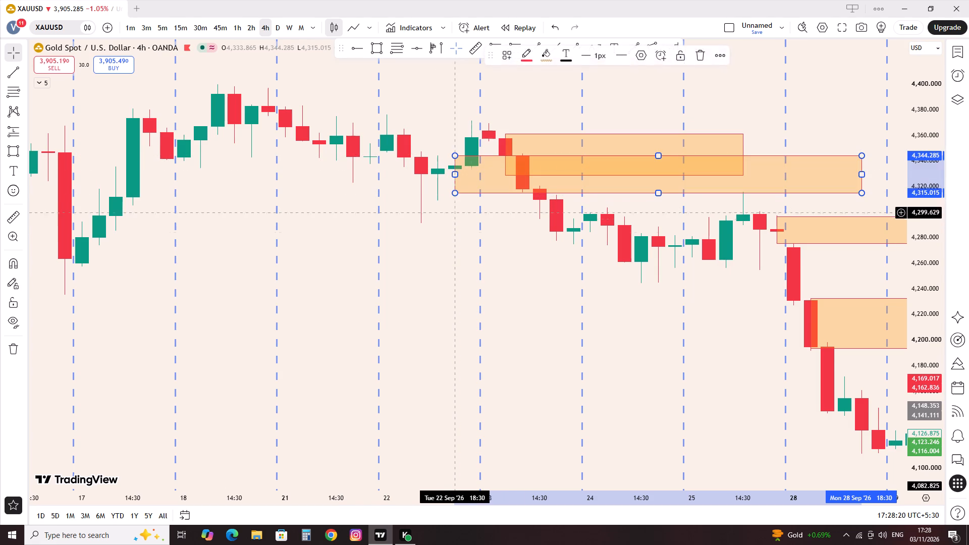
click(486, 235)
Switch the chart to the 15-minute timeframe and go to 25 September 2026.
scroll(545, 289, up, 3)
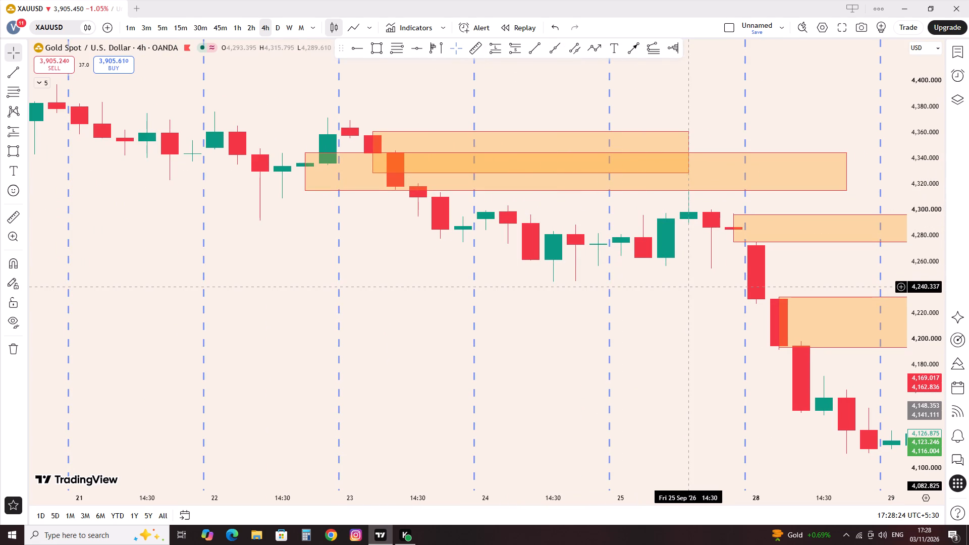
click(183, 29)
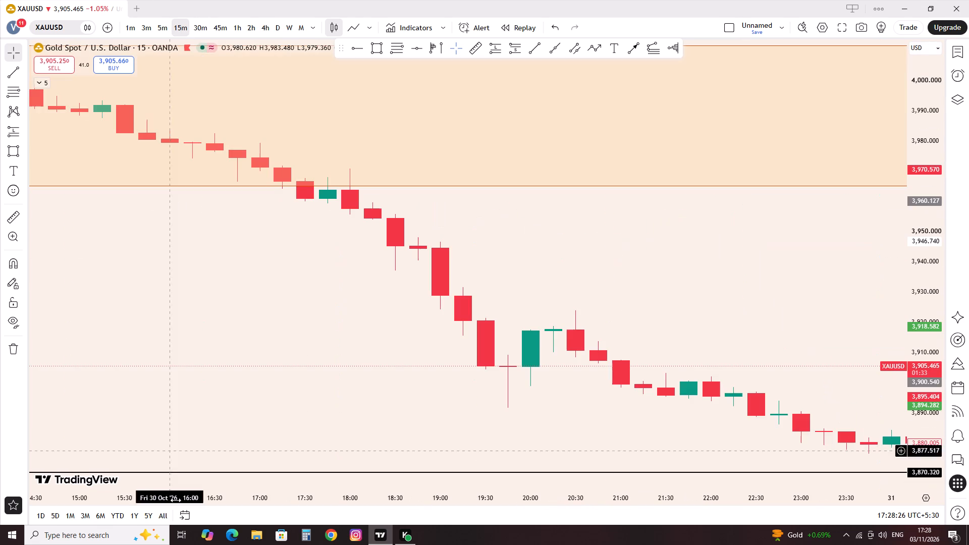
click(177, 520)
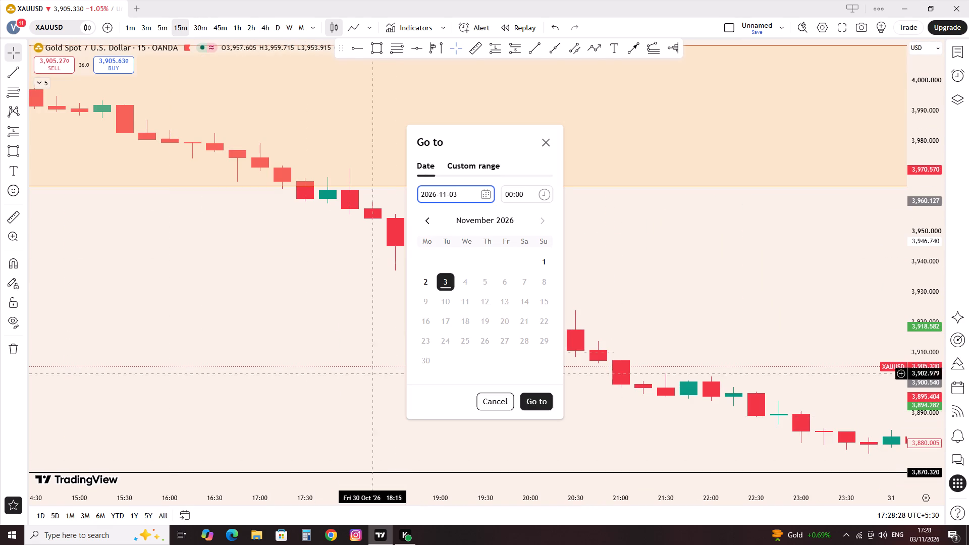
click(422, 223)
click(422, 223)
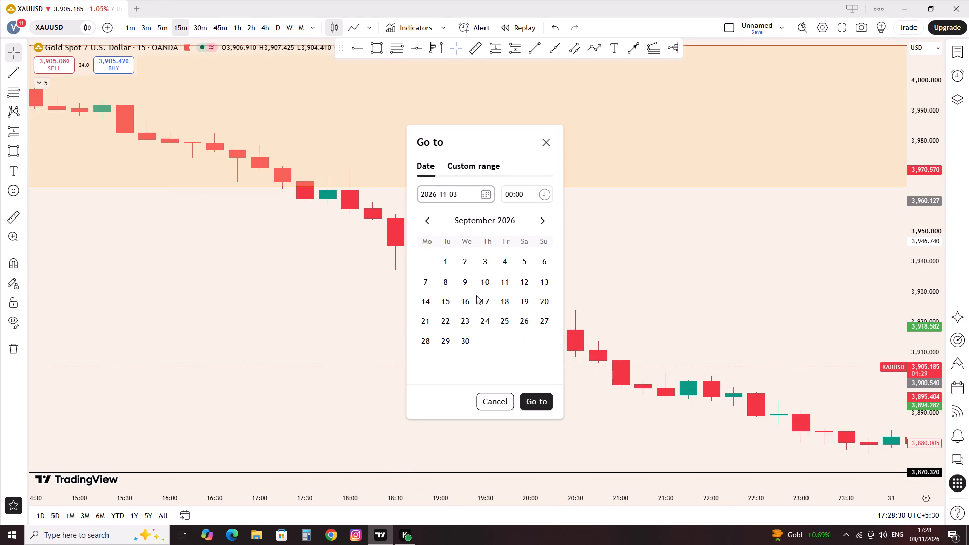
click(504, 326)
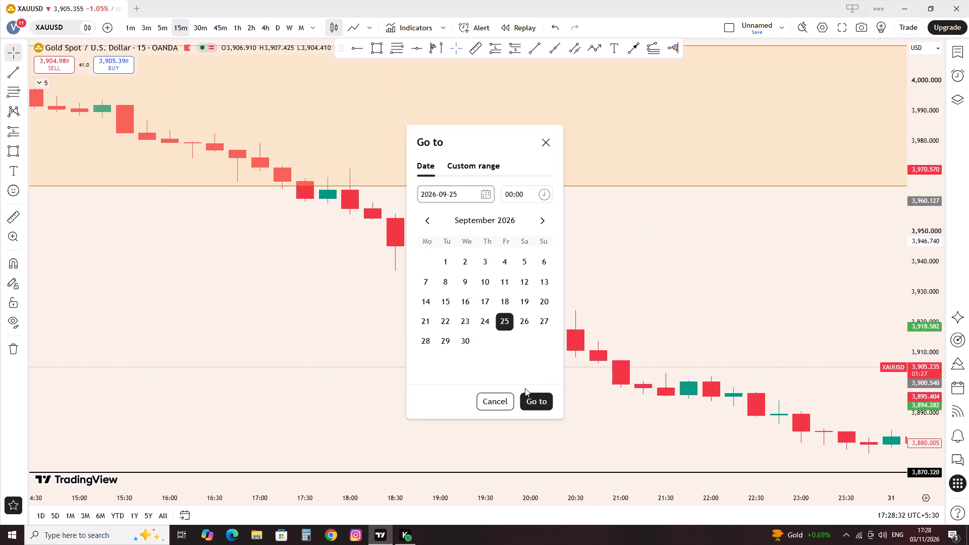
click(539, 400)
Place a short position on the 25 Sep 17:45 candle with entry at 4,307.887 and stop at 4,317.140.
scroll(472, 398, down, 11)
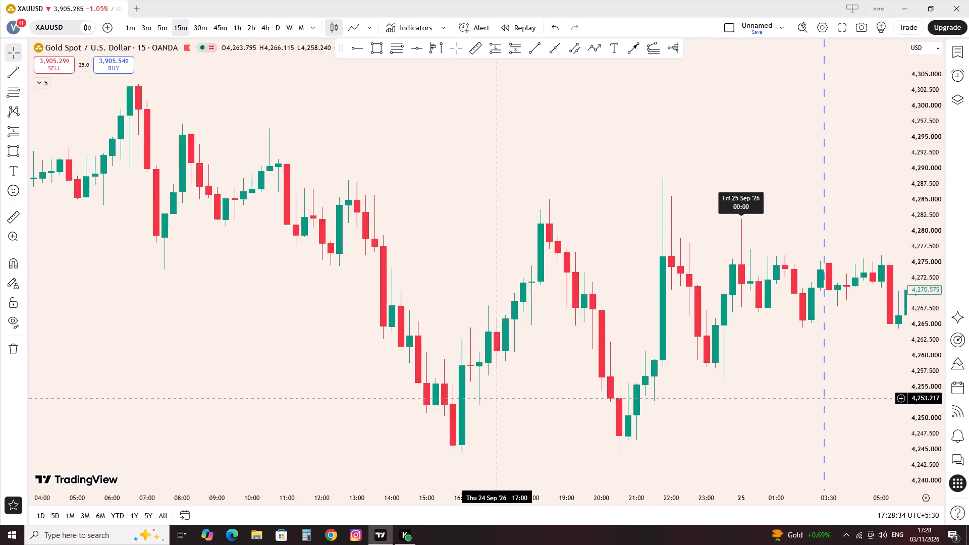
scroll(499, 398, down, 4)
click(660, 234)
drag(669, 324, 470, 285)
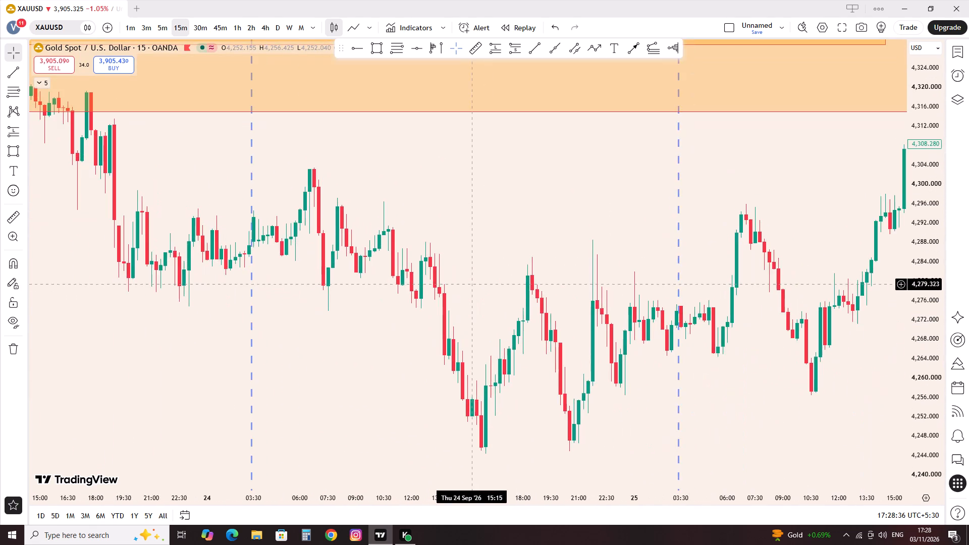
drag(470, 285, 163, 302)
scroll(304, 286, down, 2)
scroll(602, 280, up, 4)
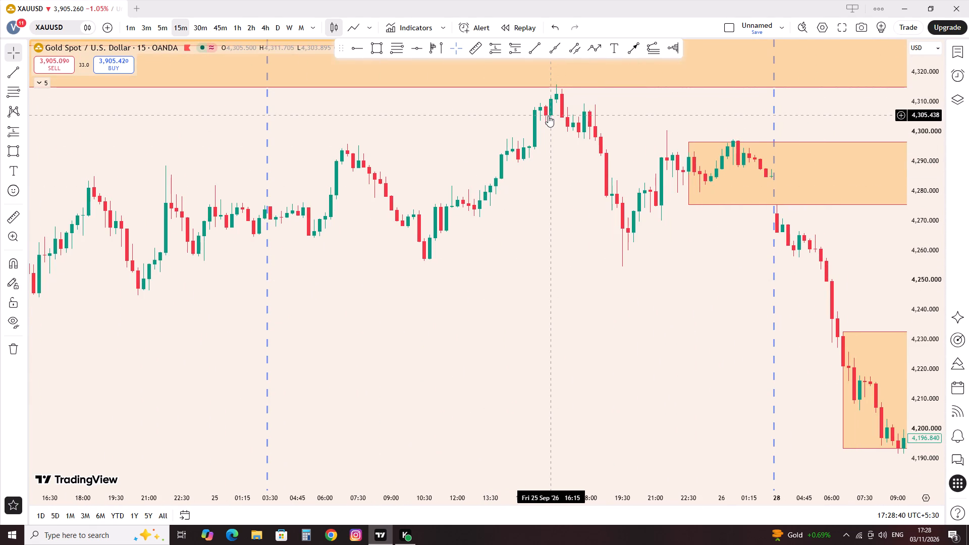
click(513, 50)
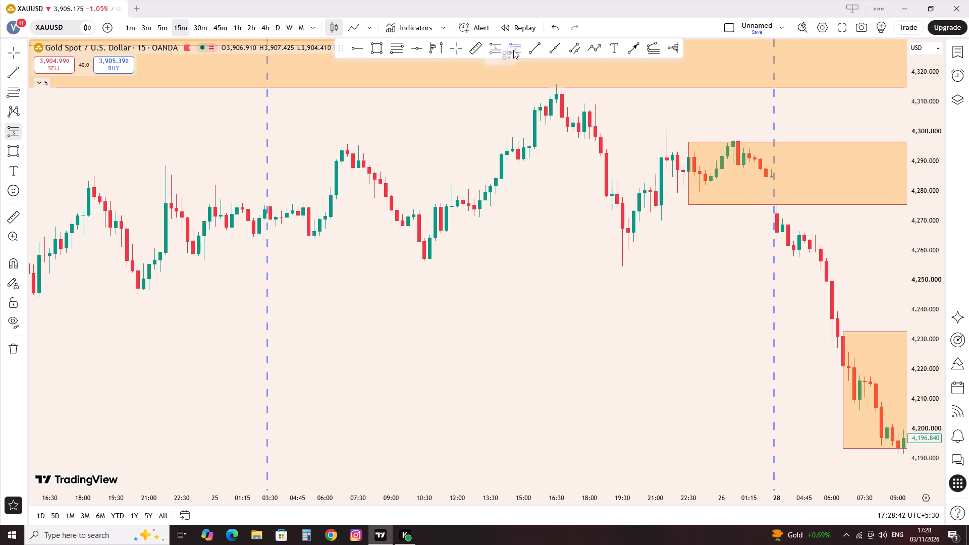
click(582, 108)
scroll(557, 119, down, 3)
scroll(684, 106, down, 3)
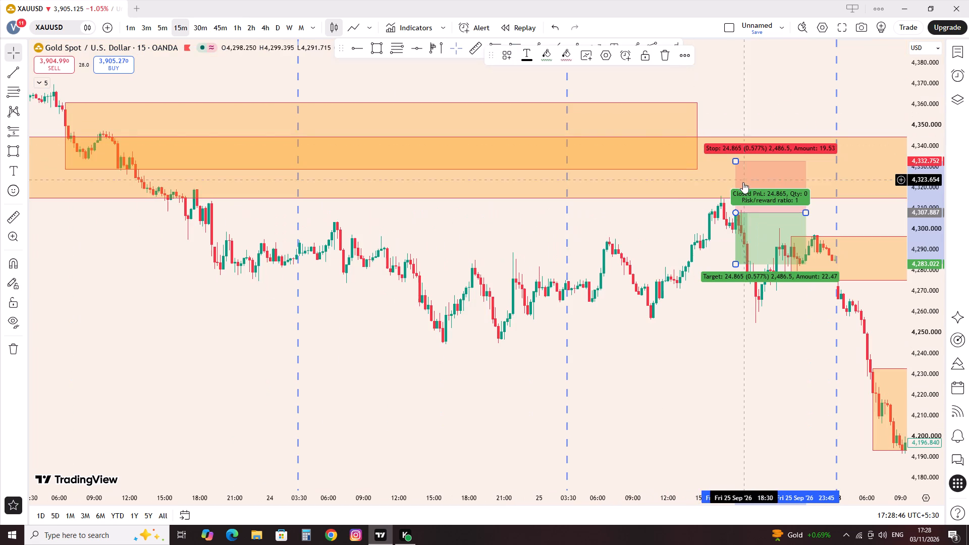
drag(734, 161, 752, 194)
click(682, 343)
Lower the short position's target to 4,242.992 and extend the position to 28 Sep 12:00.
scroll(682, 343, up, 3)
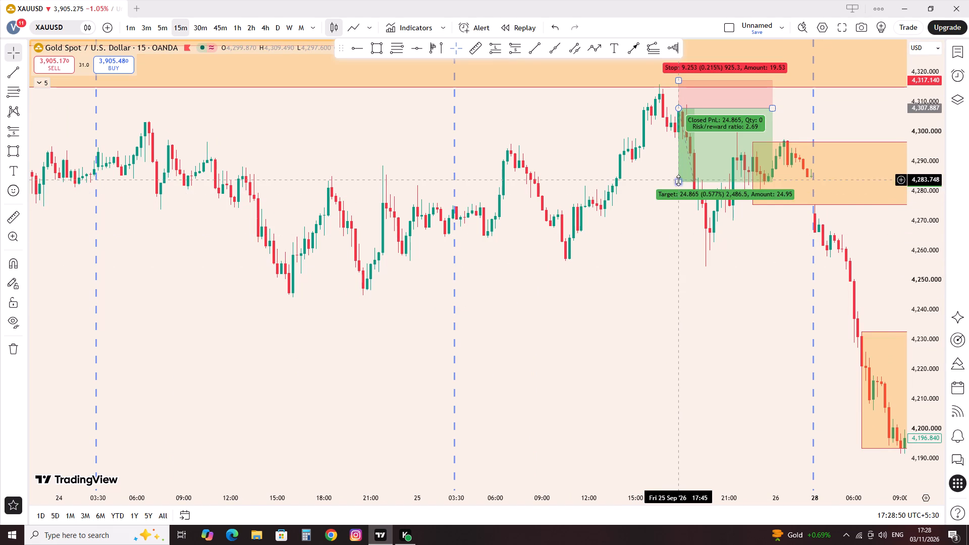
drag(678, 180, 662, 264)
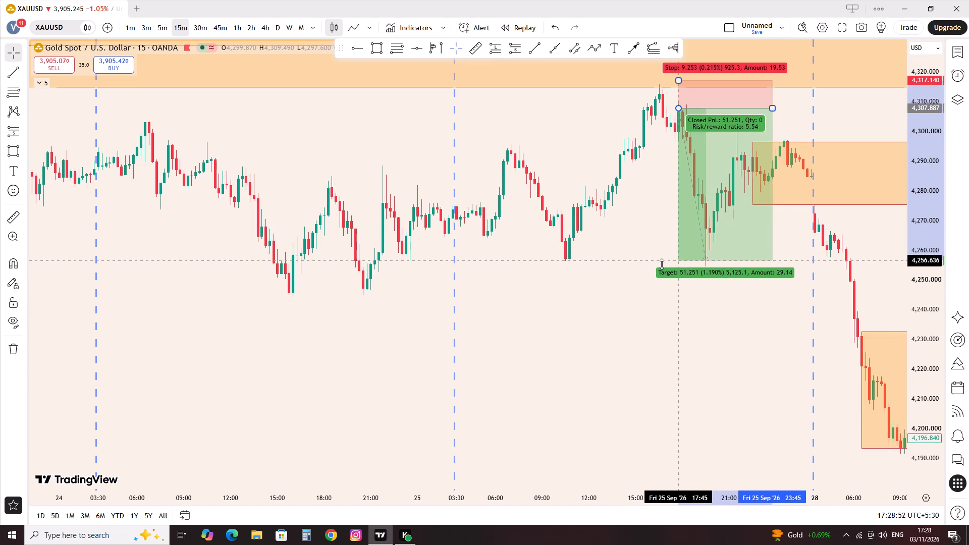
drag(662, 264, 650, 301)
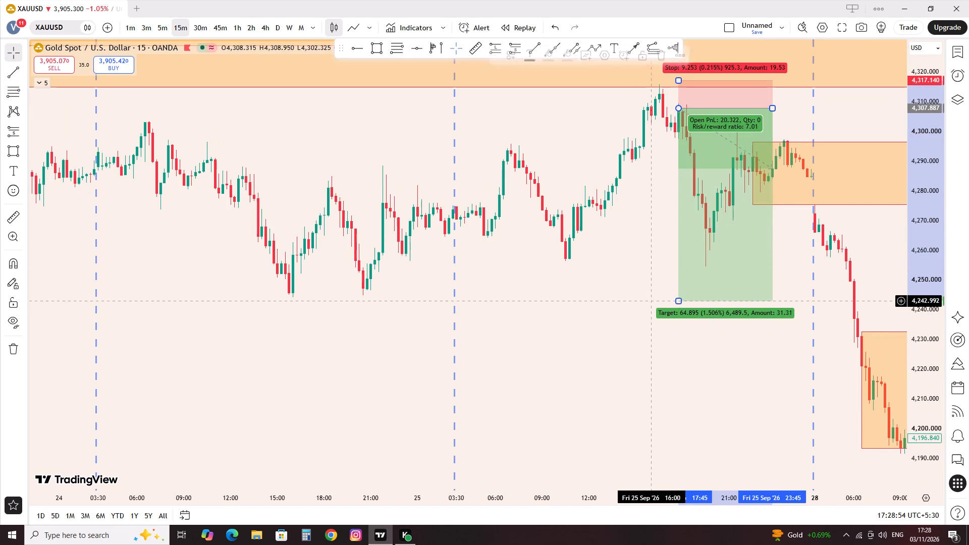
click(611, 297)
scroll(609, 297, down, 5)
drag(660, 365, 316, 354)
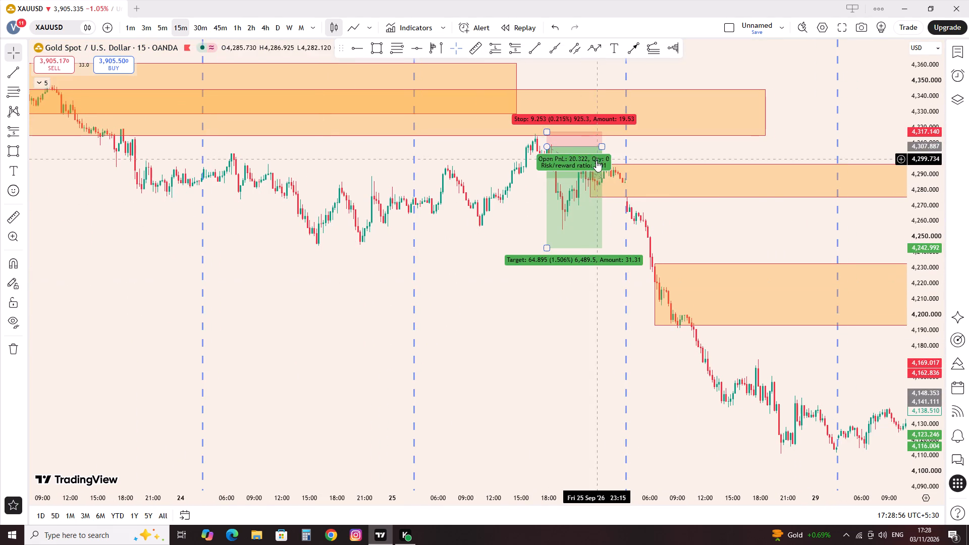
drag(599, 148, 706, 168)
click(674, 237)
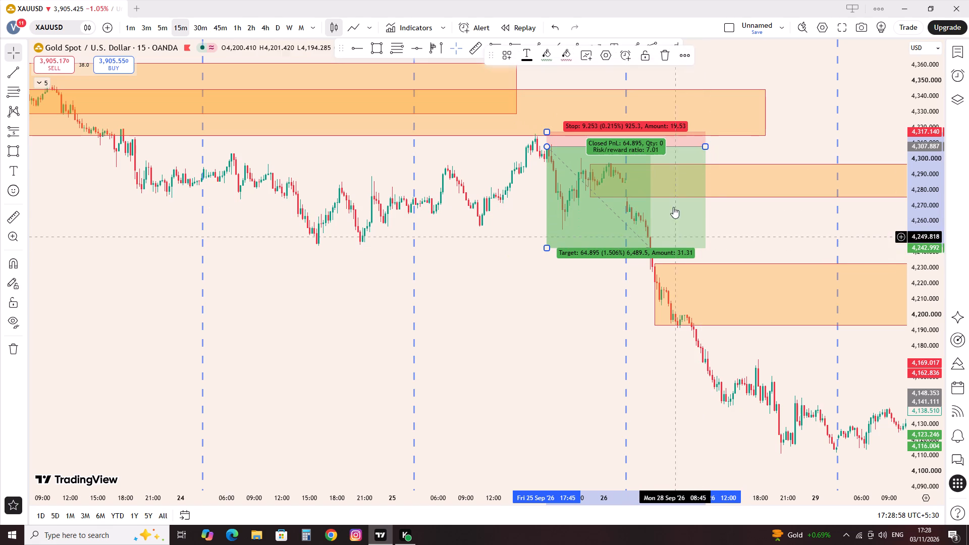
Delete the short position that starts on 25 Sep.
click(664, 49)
Switch the chart to the 4-hour timeframe, reset the chart view and return to the 14–25 September candles.
scroll(604, 161, down, 5)
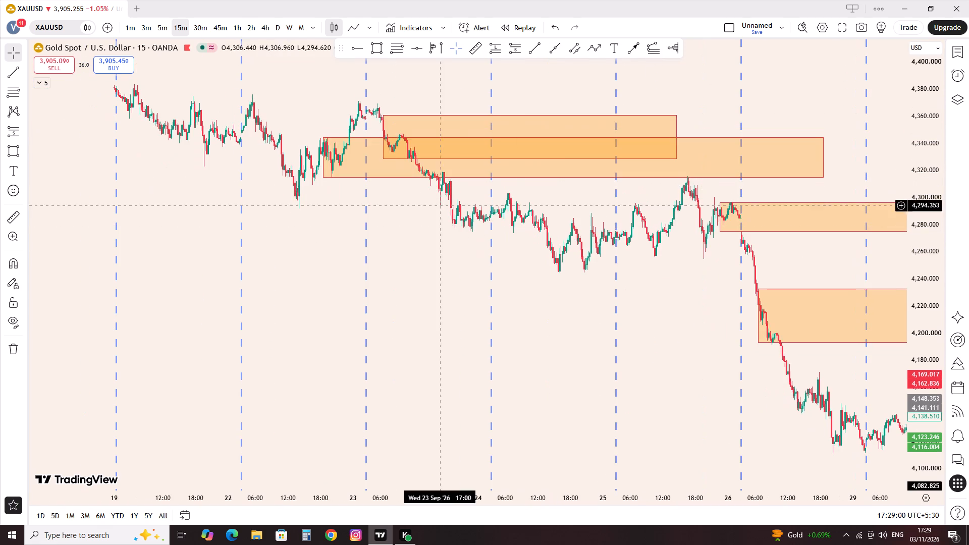
click(270, 18)
click(271, 18)
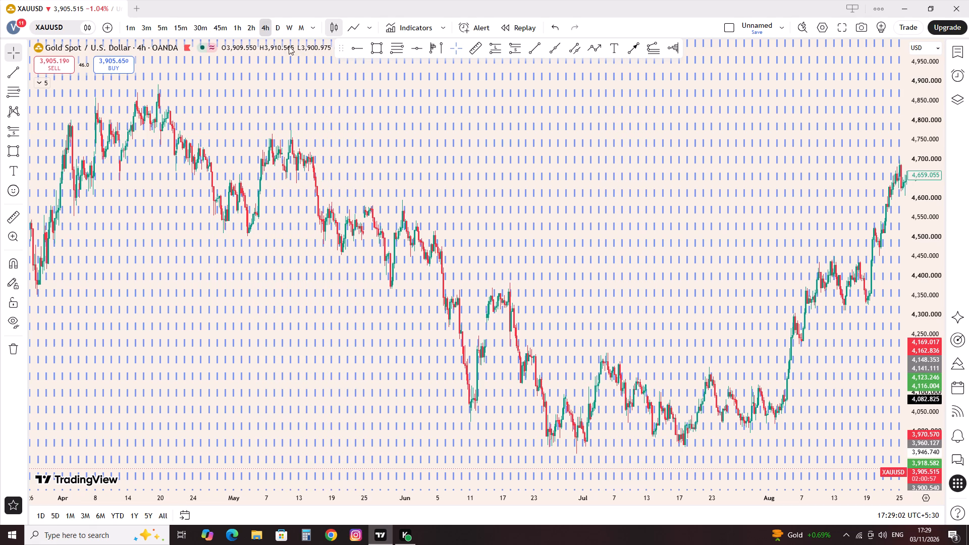
right_click(412, 165)
right_click(439, 139)
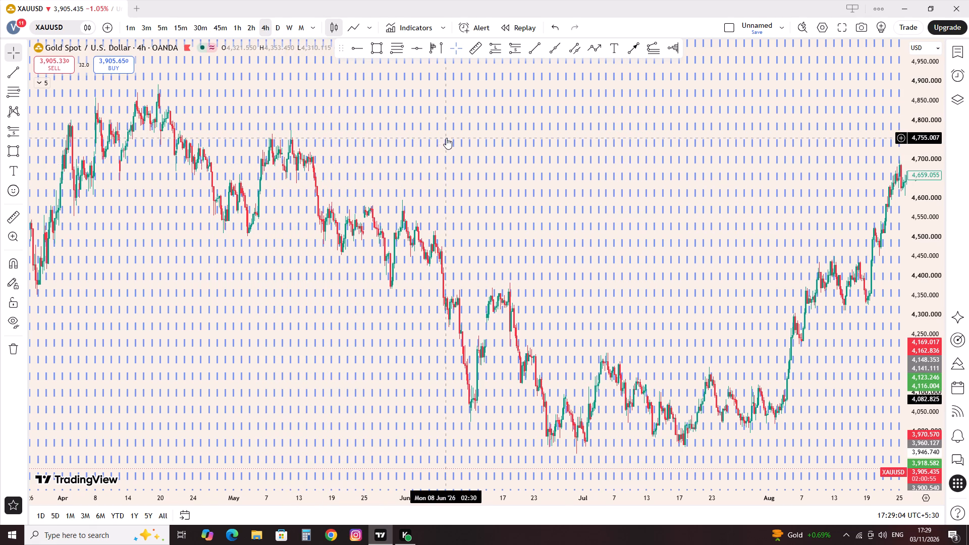
right_click(446, 138)
scroll(531, 152, up, 13)
right_click(497, 151)
drag(594, 160, 381, 197)
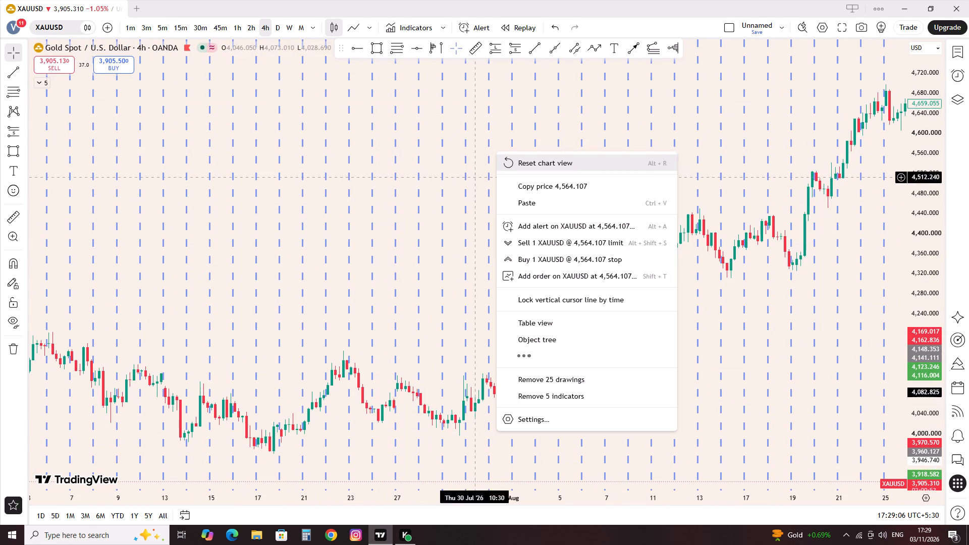
drag(381, 197, 152, 257)
click(535, 163)
scroll(524, 169, up, 1)
scroll(523, 170, down, 1)
drag(197, 228, 271, 268)
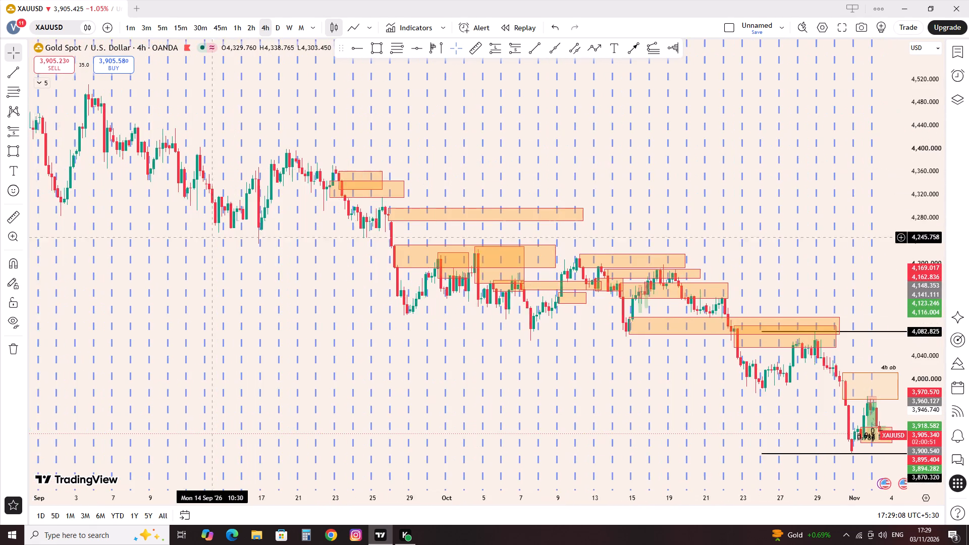
drag(271, 268, 643, 358)
scroll(635, 350, up, 15)
drag(358, 246, 704, 375)
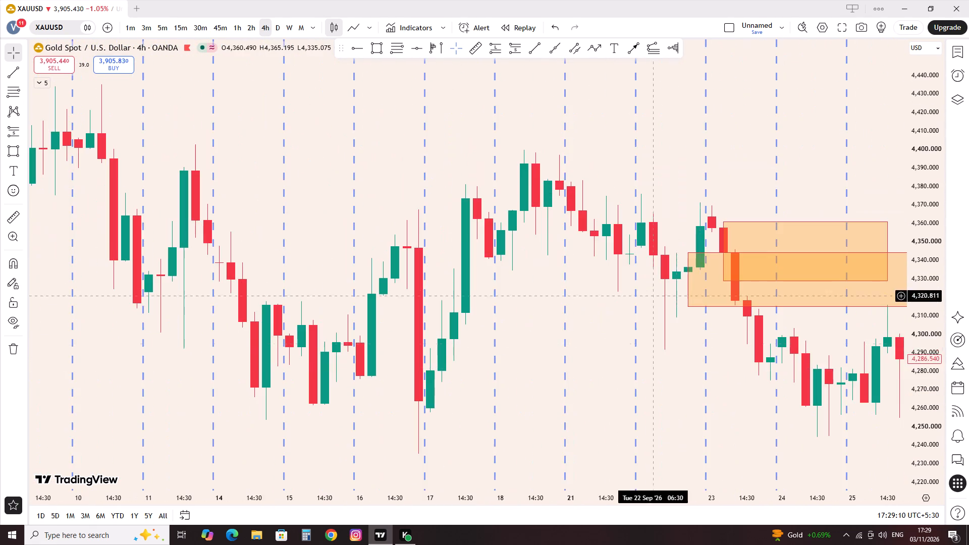
scroll(655, 290, up, 2)
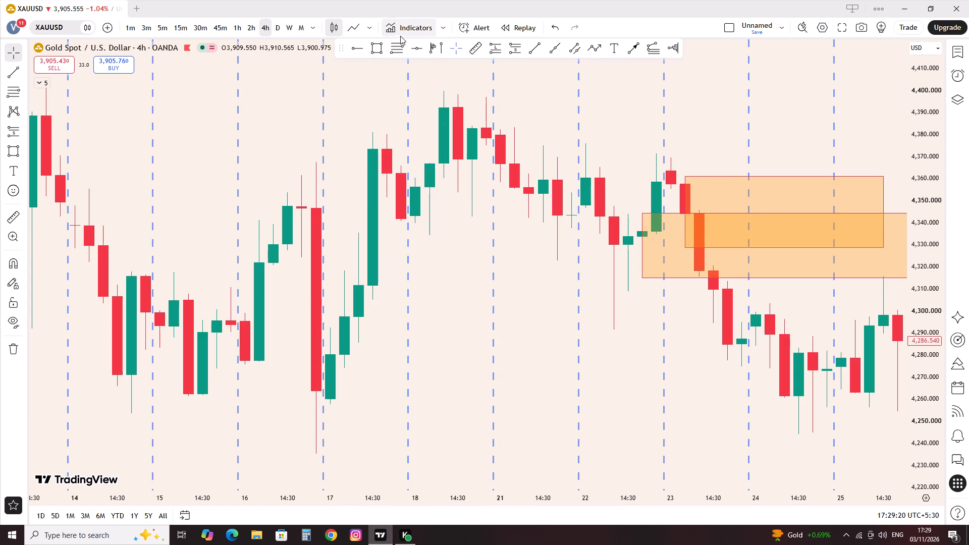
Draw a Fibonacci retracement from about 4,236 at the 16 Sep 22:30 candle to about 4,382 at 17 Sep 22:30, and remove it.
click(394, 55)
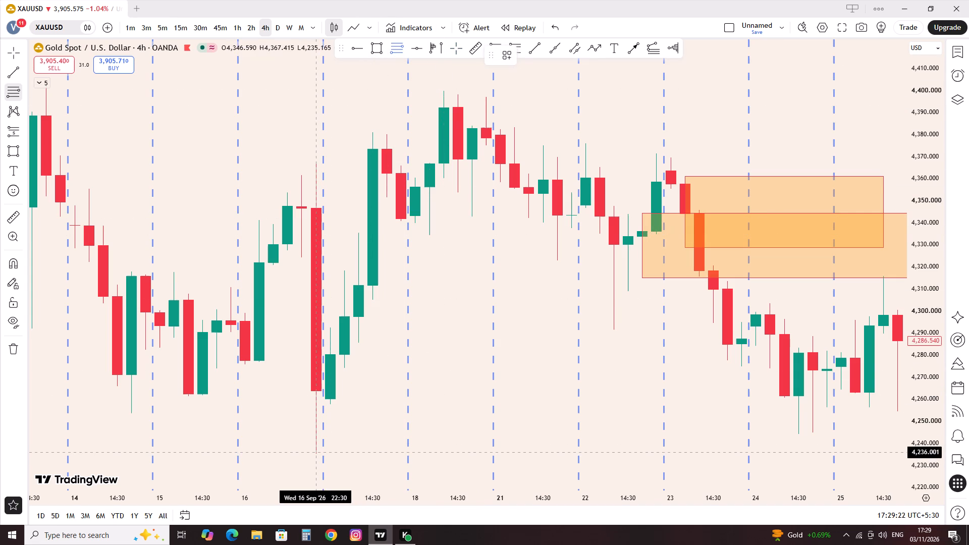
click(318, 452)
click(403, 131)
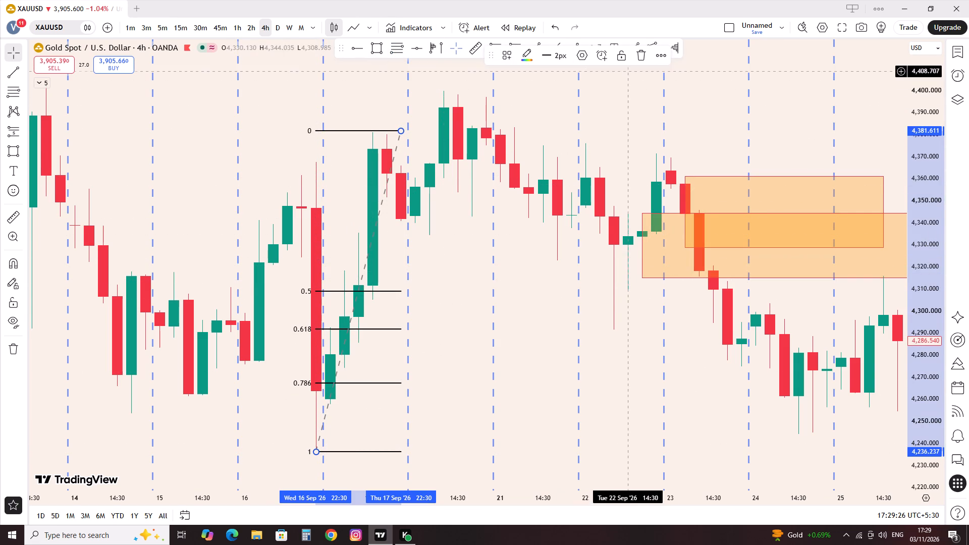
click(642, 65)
Draw a rectangle zone over the 17 Sep 10:30 candle's range, 4,335.450 to 4,285.600, and extend it to 22 Sep 02:30.
click(376, 49)
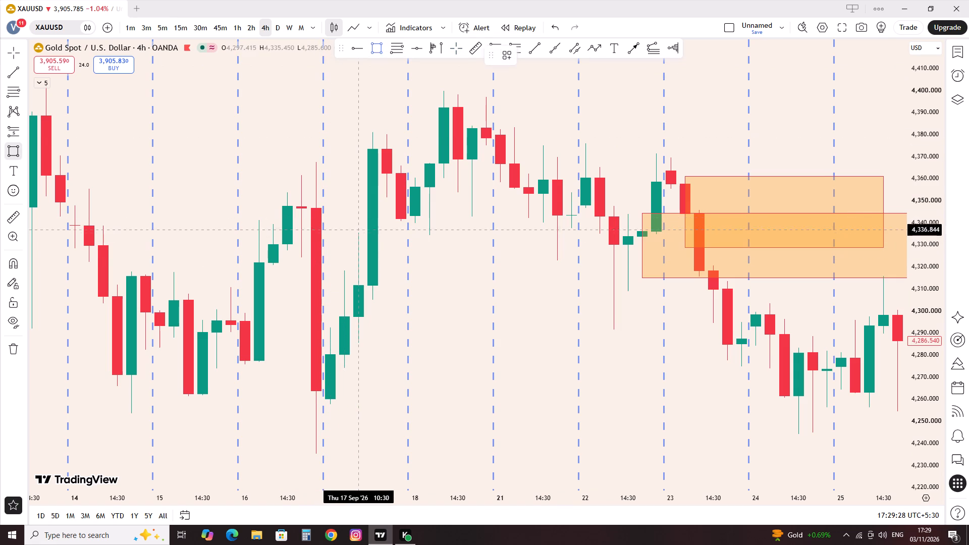
ctrl+click(357, 232)
ctrl+click(354, 366)
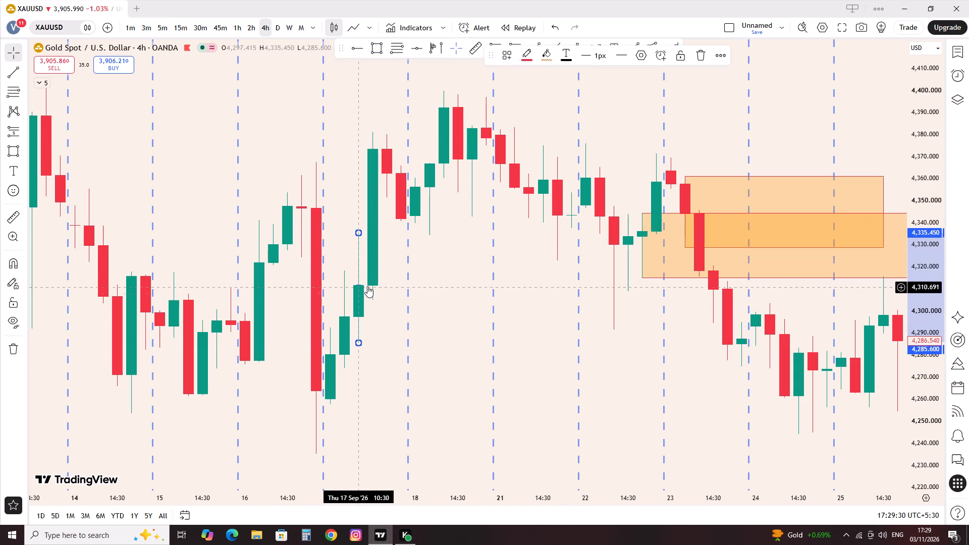
drag(362, 287, 694, 315)
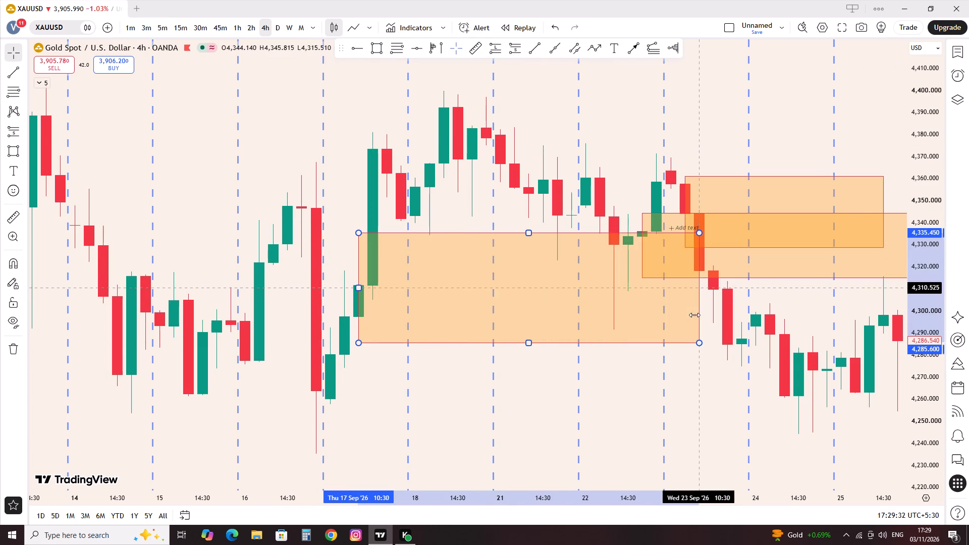
drag(694, 315, 582, 303)
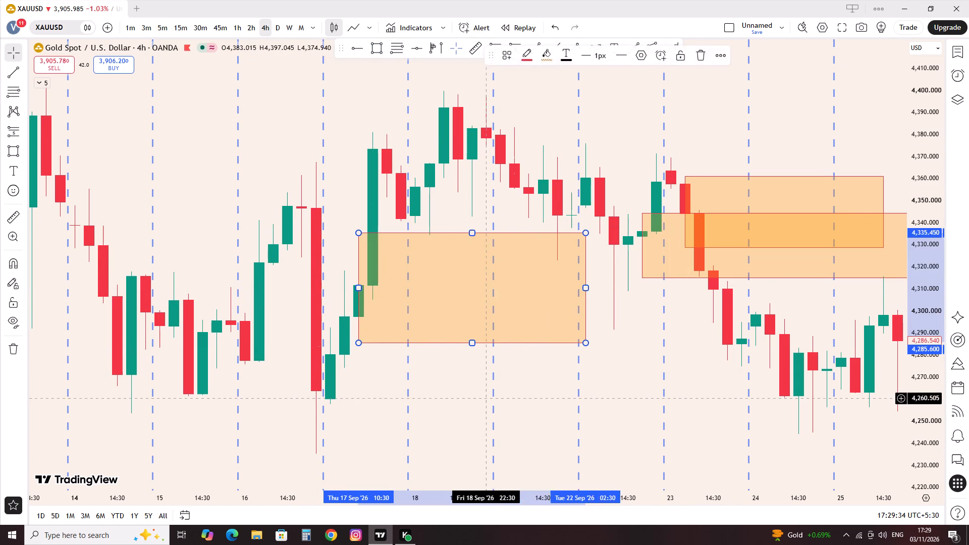
click(487, 402)
click(416, 388)
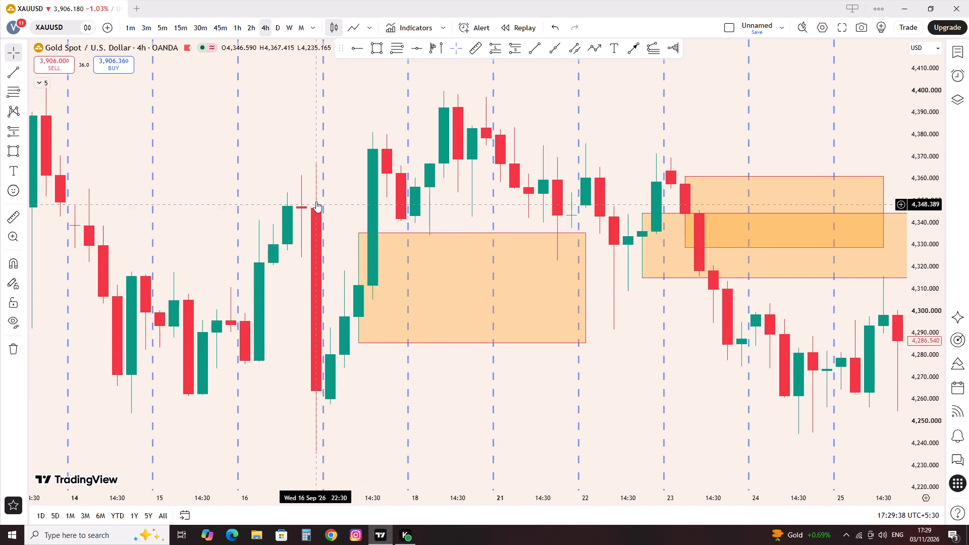
Draw a rectangle zone over the 16 Sep 18:30 candle's range, 4,361.575 to 4,324.250, and extend it into 22 Sep.
click(381, 53)
ctrl+click(304, 173)
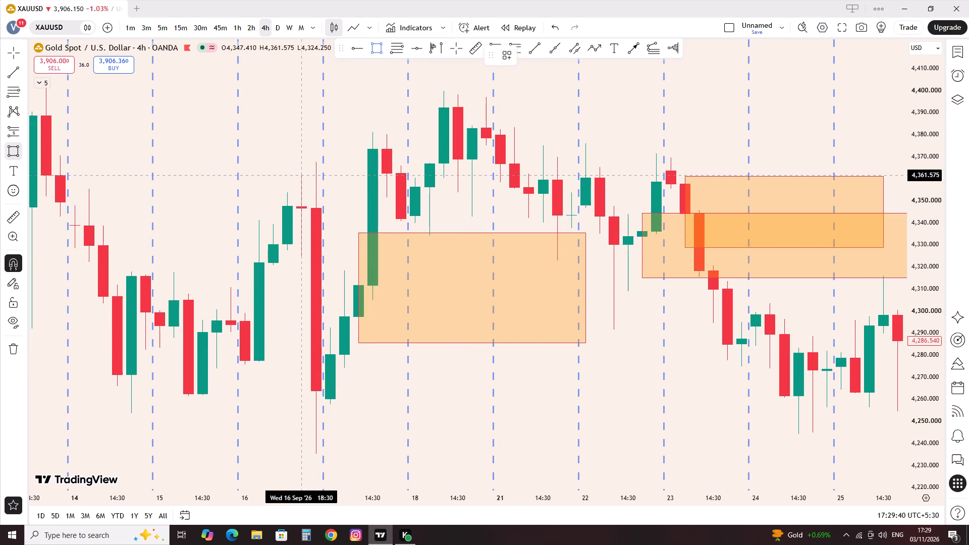
ctrl+click(305, 254)
drag(301, 219, 514, 247)
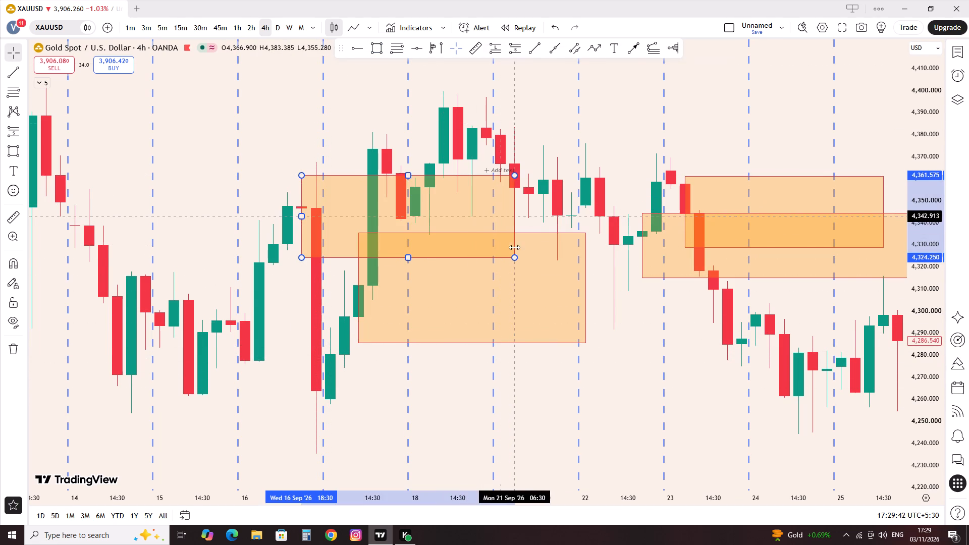
drag(514, 247, 561, 246)
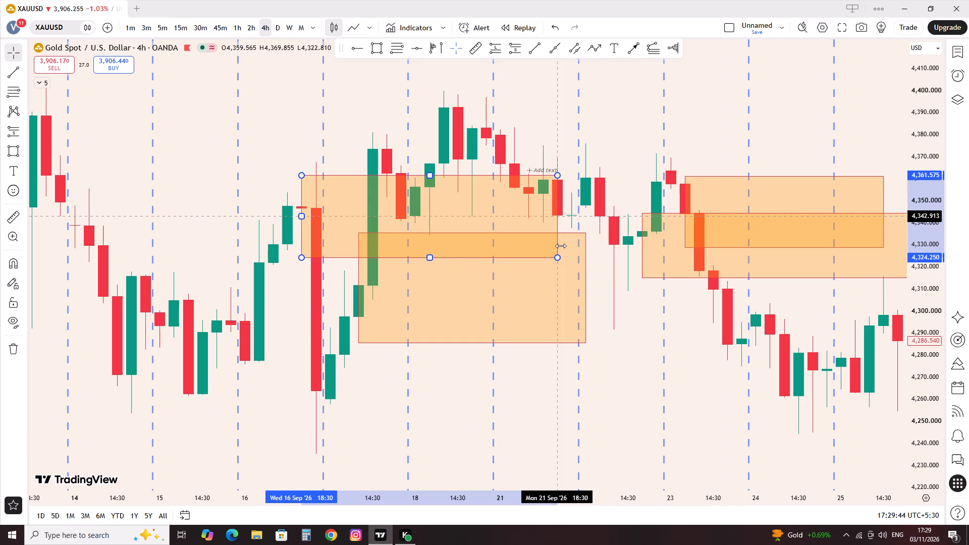
drag(561, 246, 429, 197)
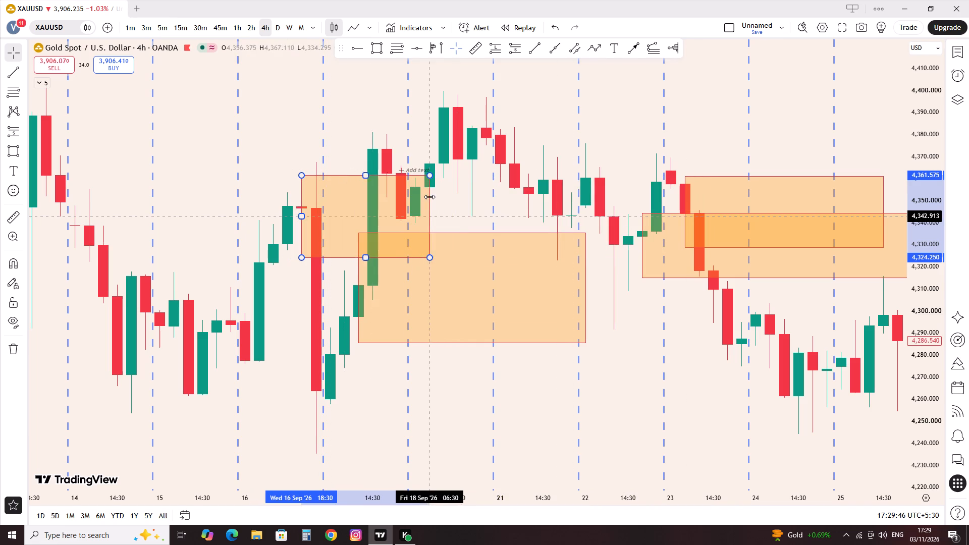
drag(429, 197, 718, 238)
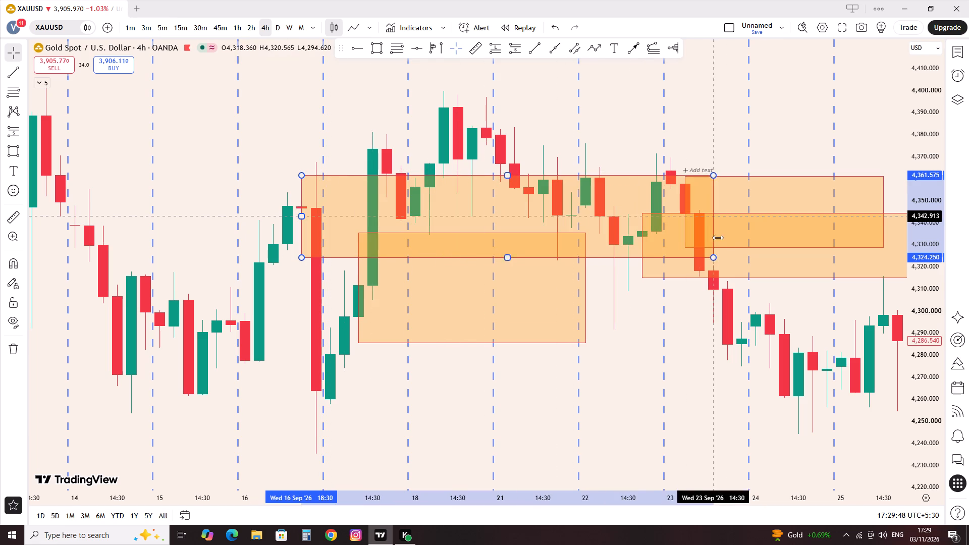
drag(718, 238, 612, 234)
click(581, 130)
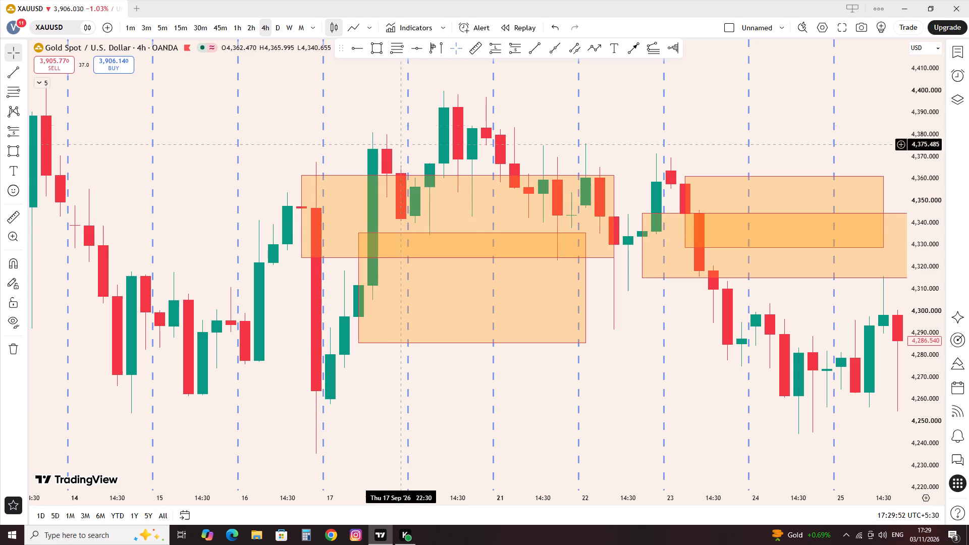
Draw a thin rectangle zone from 4,381.065 to about 4,377, starting at the 17 Sep 14:30 candle and ending at 21 Sep 18:30.
click(370, 40)
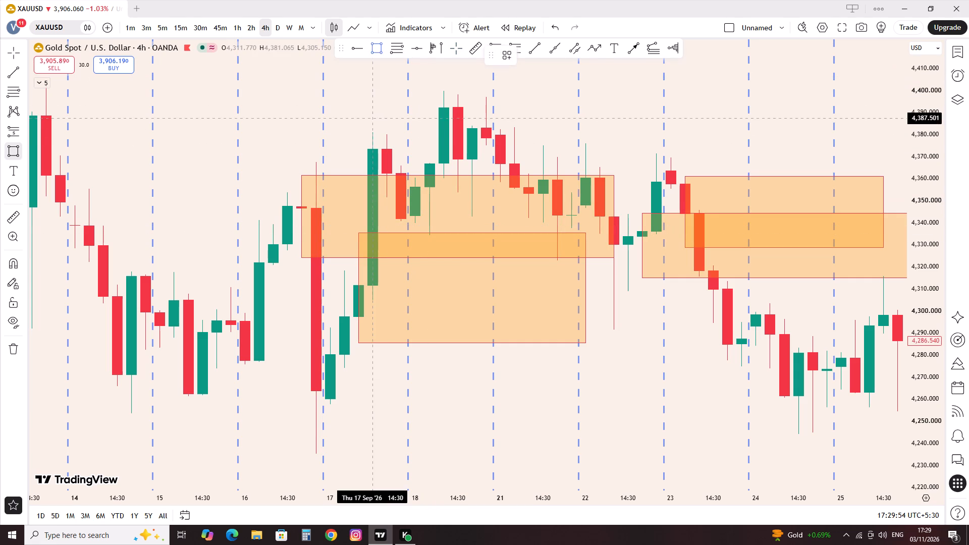
ctrl+drag(374, 132, 483, 132)
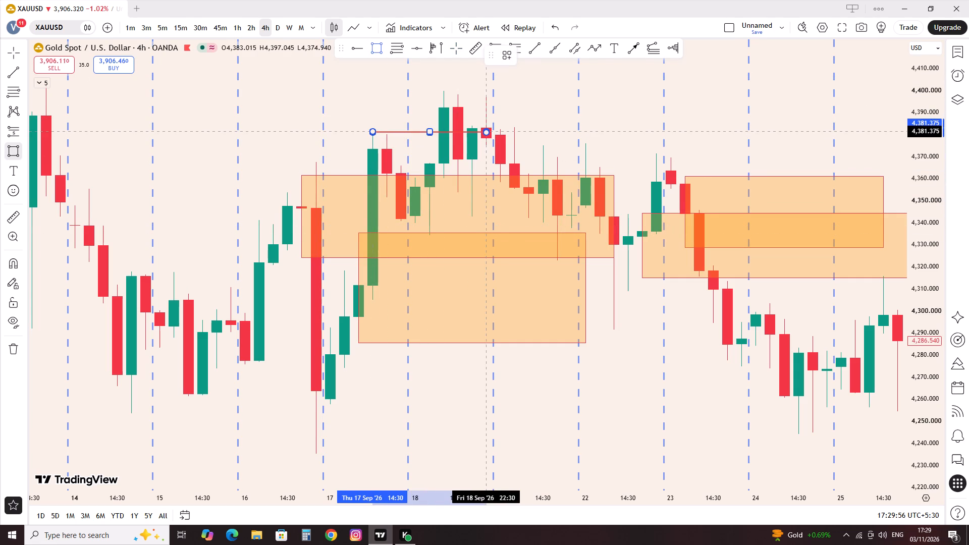
ctrl+drag(483, 132, 536, 127)
click(532, 100)
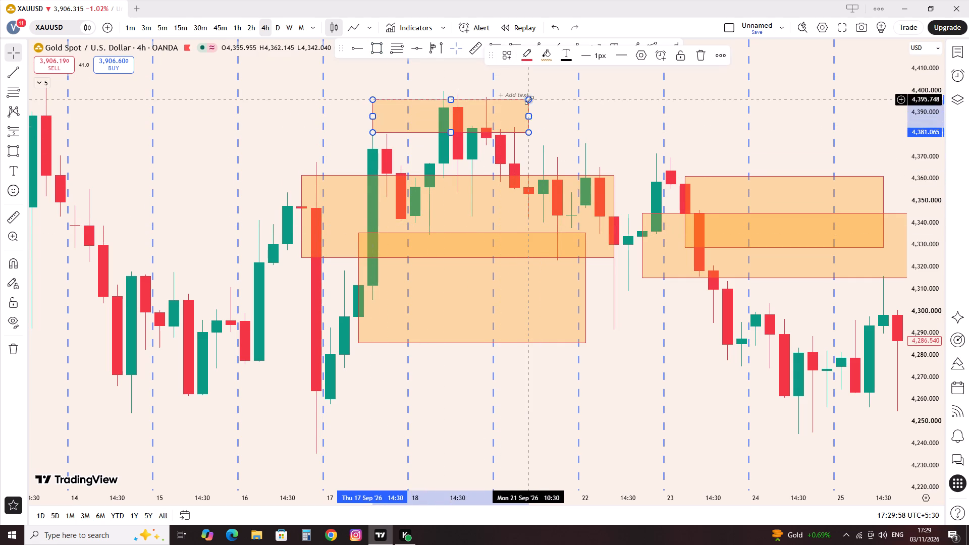
drag(529, 102, 562, 141)
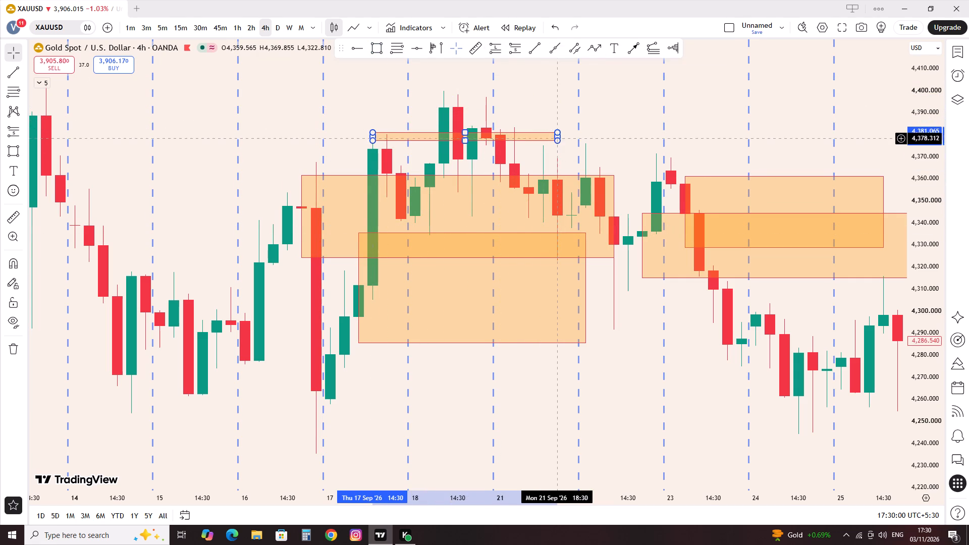
click(578, 115)
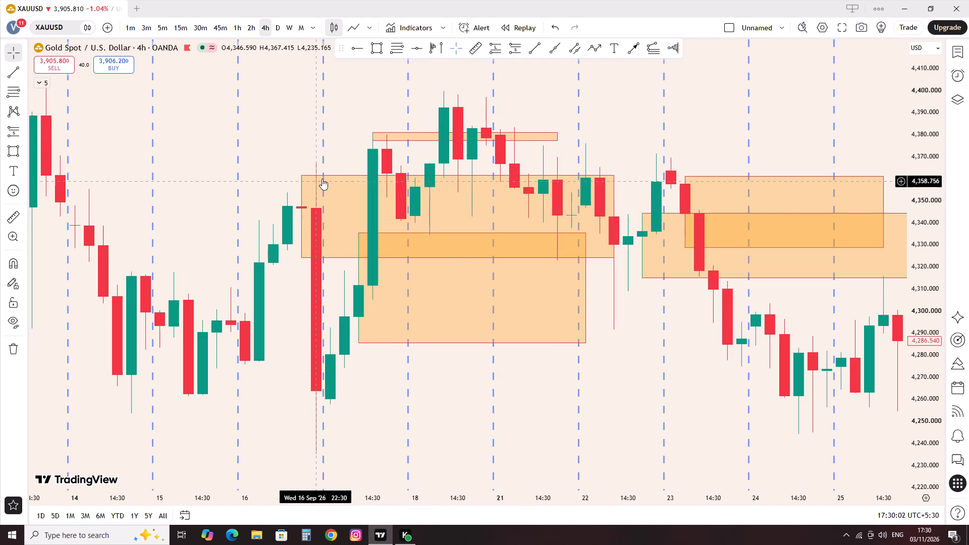
Delete the rectangle zone that starts at the 16 Sep 18:30 candle and spans 4,361.575 to 4,324.250.
click(314, 174)
click(304, 176)
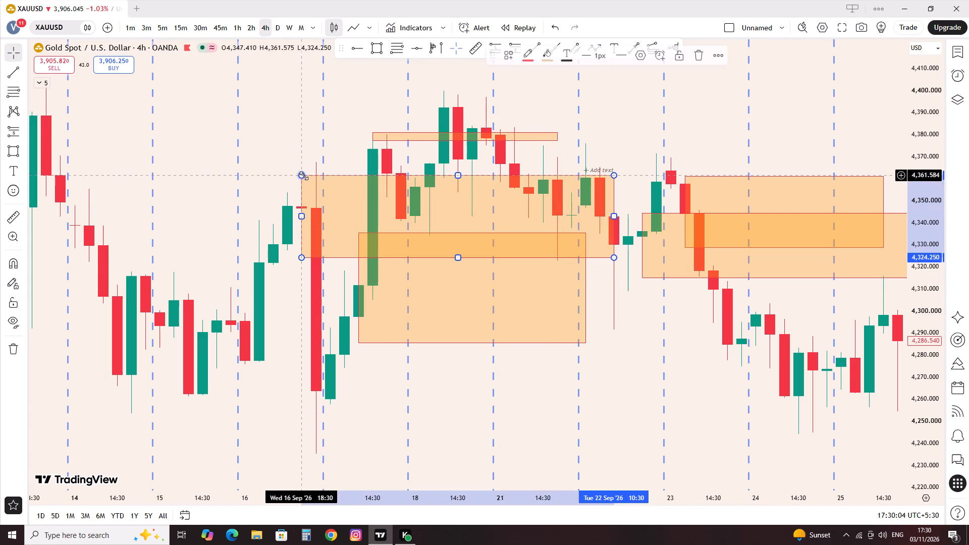
click(706, 59)
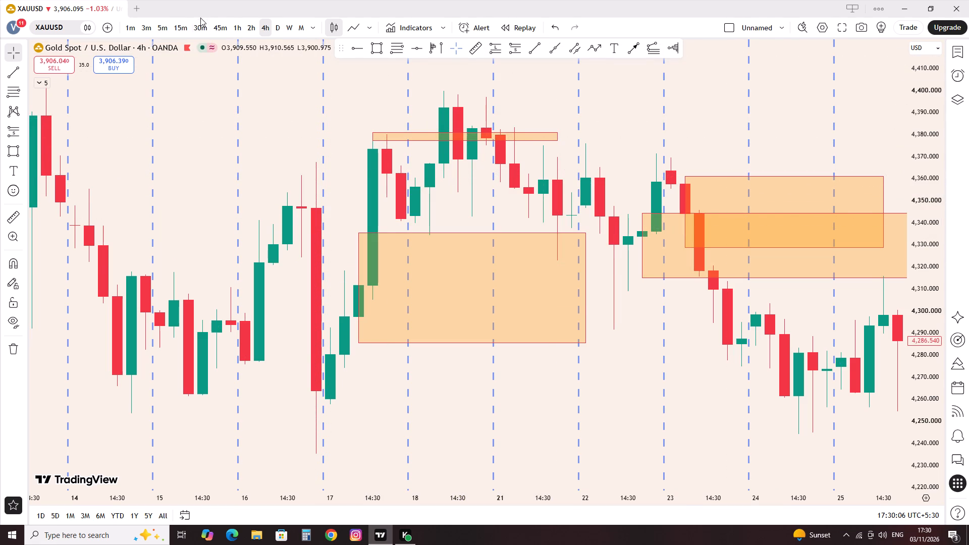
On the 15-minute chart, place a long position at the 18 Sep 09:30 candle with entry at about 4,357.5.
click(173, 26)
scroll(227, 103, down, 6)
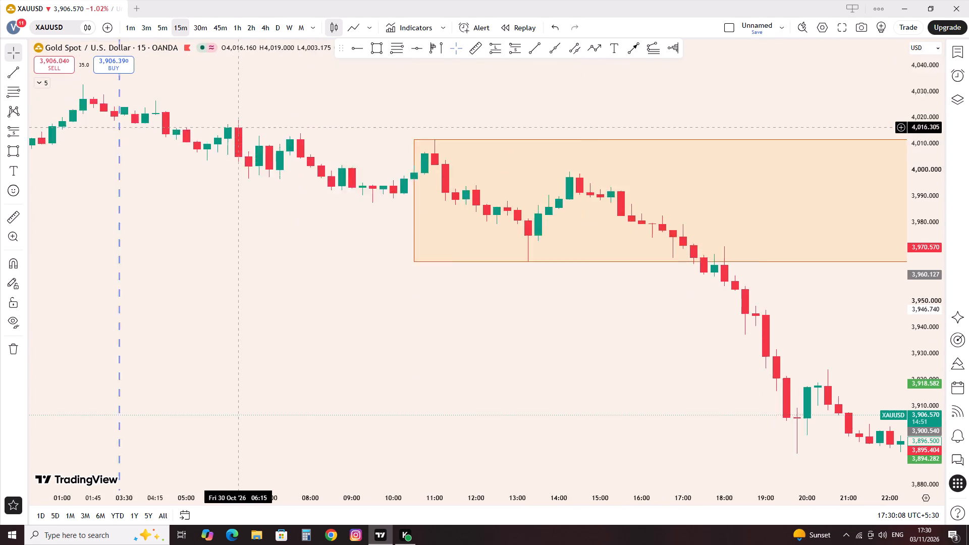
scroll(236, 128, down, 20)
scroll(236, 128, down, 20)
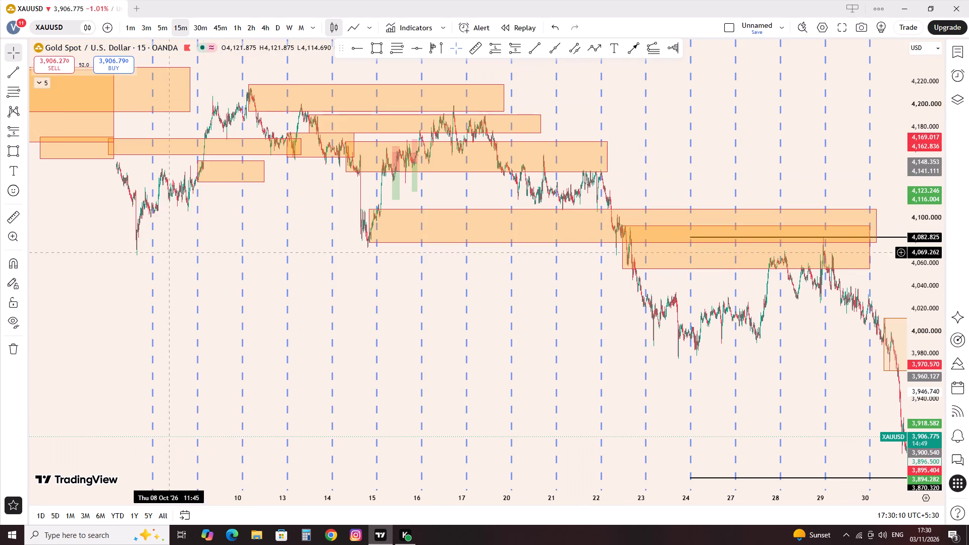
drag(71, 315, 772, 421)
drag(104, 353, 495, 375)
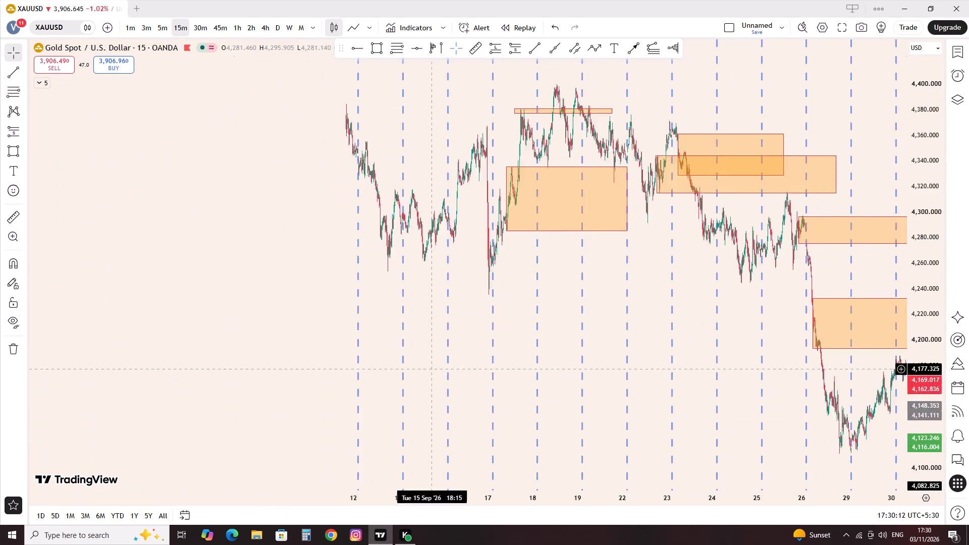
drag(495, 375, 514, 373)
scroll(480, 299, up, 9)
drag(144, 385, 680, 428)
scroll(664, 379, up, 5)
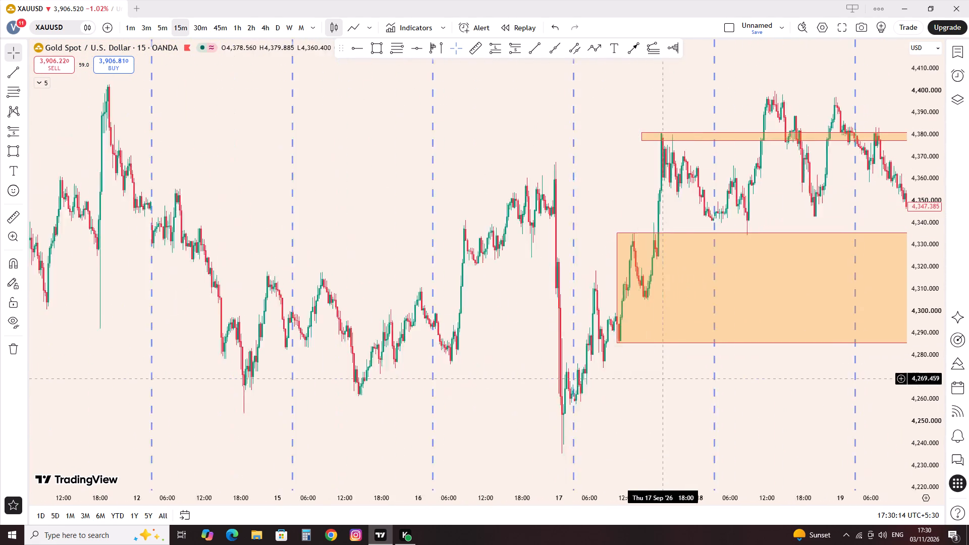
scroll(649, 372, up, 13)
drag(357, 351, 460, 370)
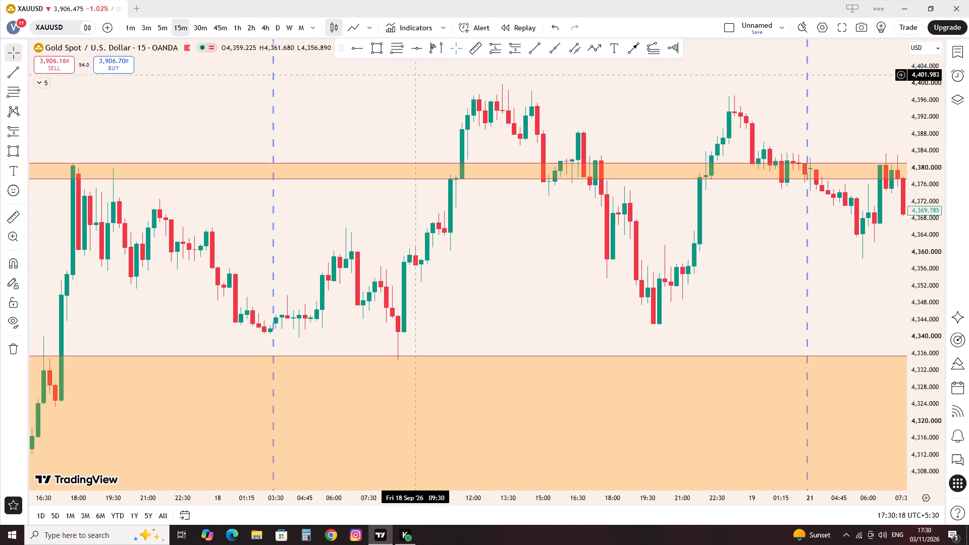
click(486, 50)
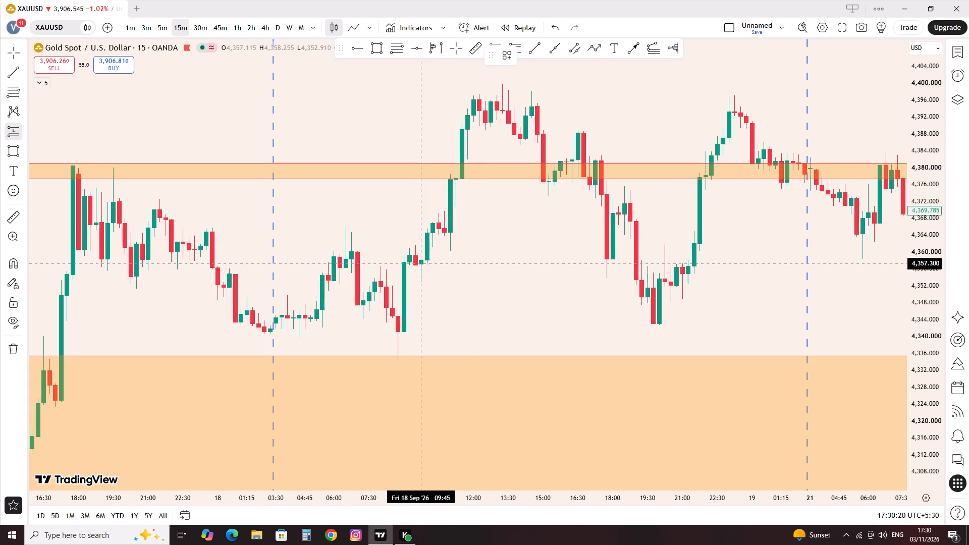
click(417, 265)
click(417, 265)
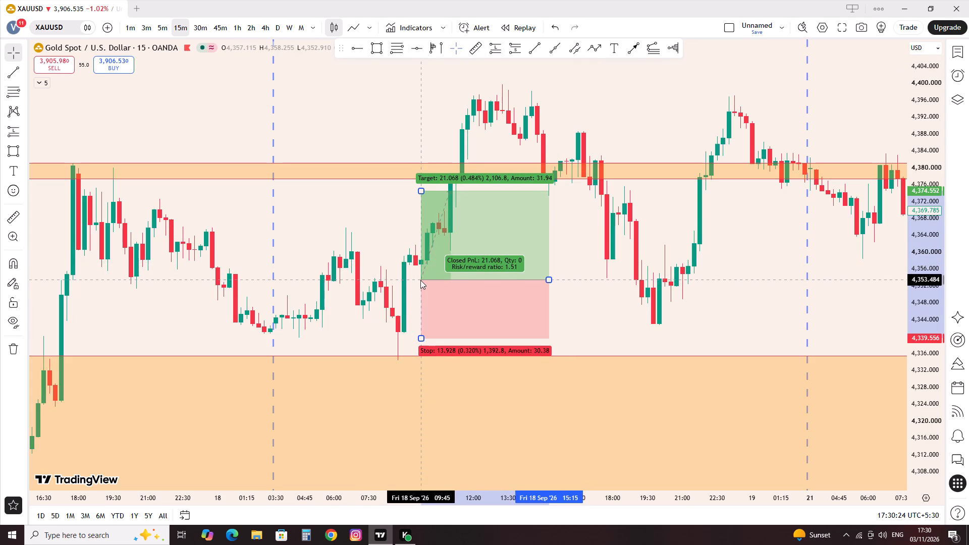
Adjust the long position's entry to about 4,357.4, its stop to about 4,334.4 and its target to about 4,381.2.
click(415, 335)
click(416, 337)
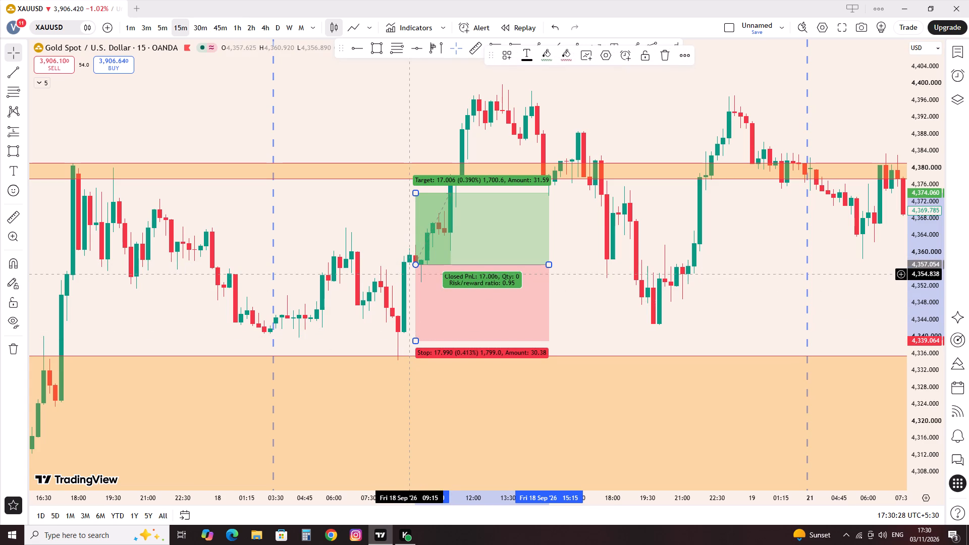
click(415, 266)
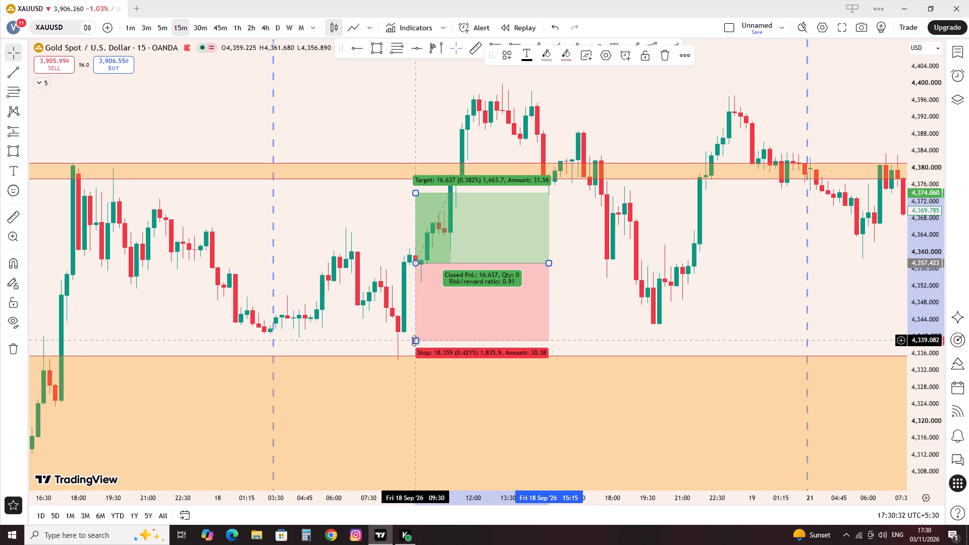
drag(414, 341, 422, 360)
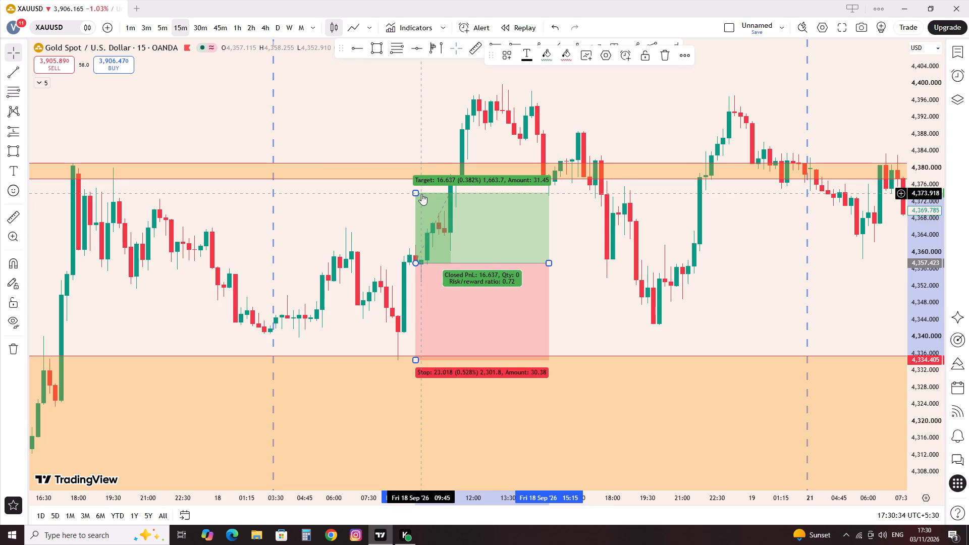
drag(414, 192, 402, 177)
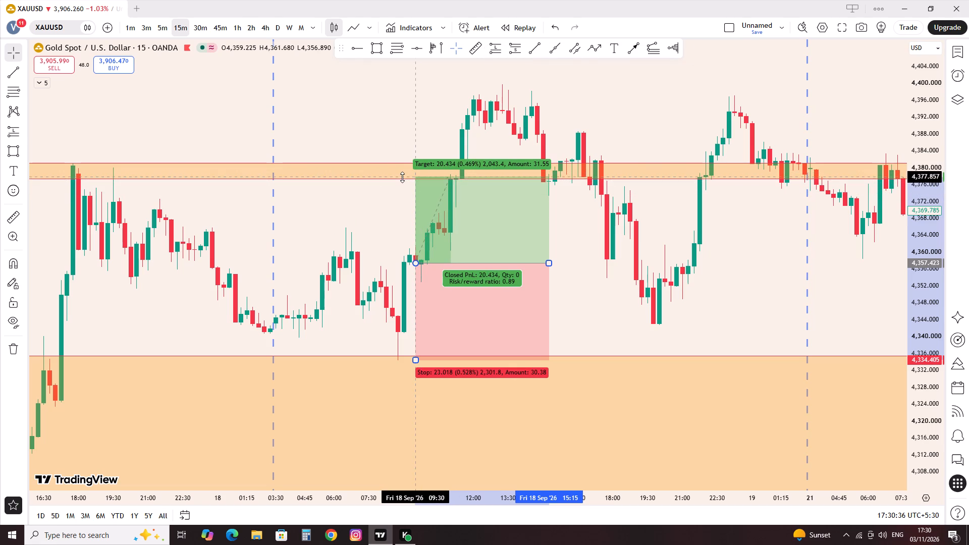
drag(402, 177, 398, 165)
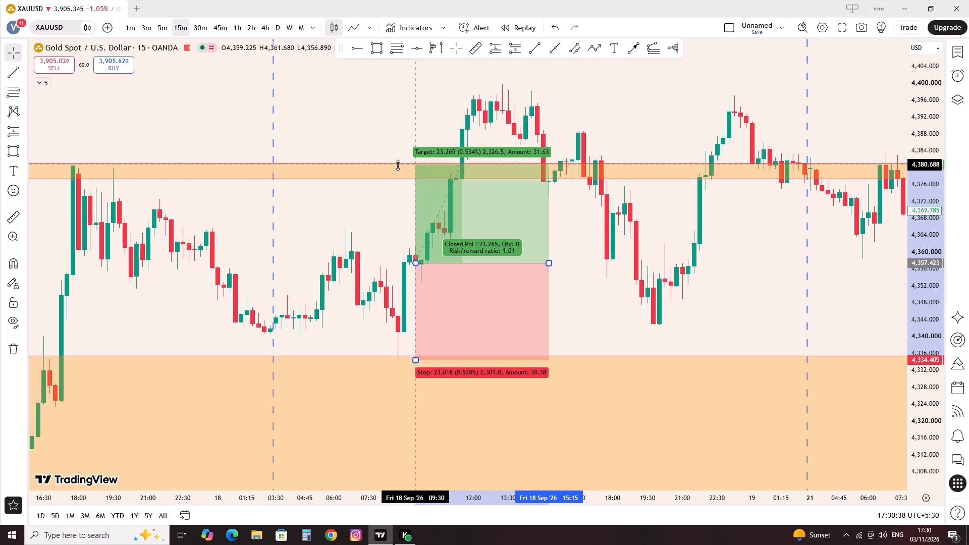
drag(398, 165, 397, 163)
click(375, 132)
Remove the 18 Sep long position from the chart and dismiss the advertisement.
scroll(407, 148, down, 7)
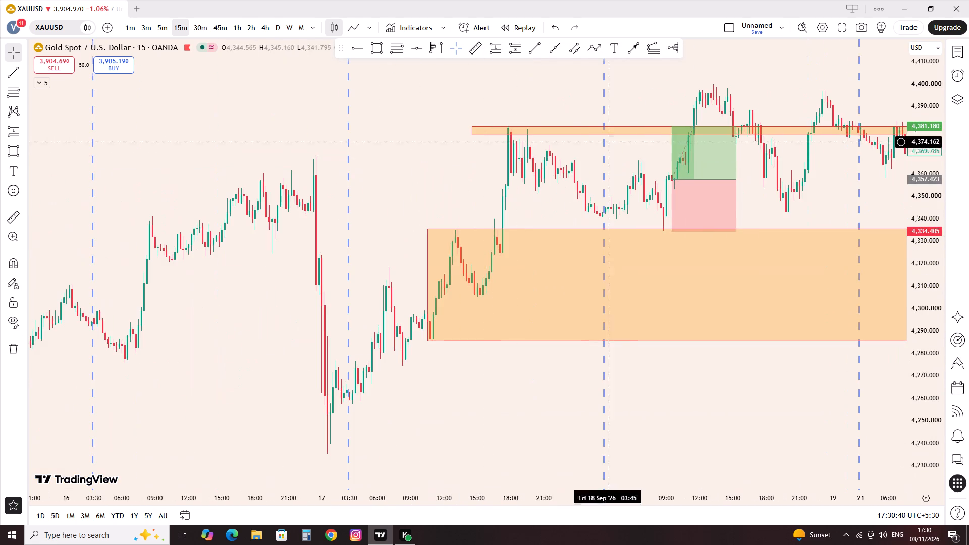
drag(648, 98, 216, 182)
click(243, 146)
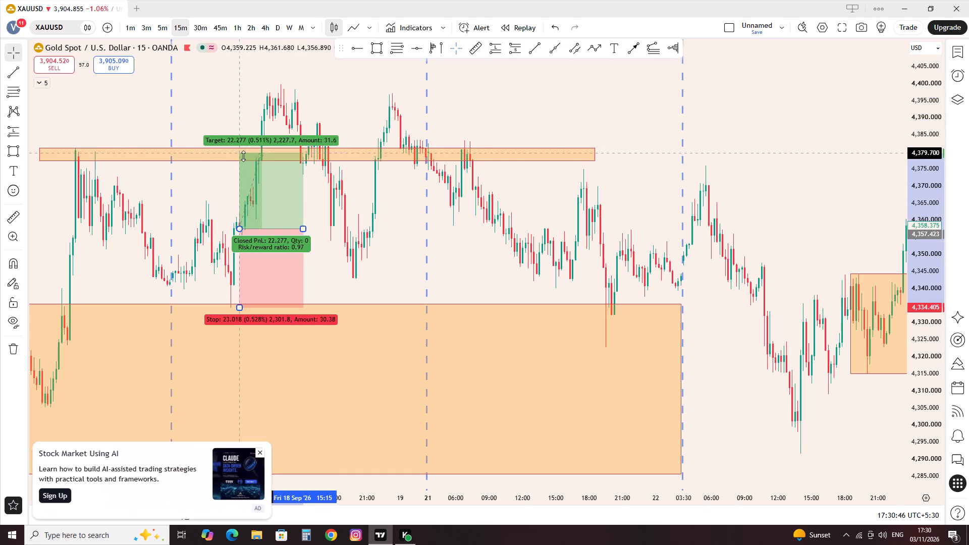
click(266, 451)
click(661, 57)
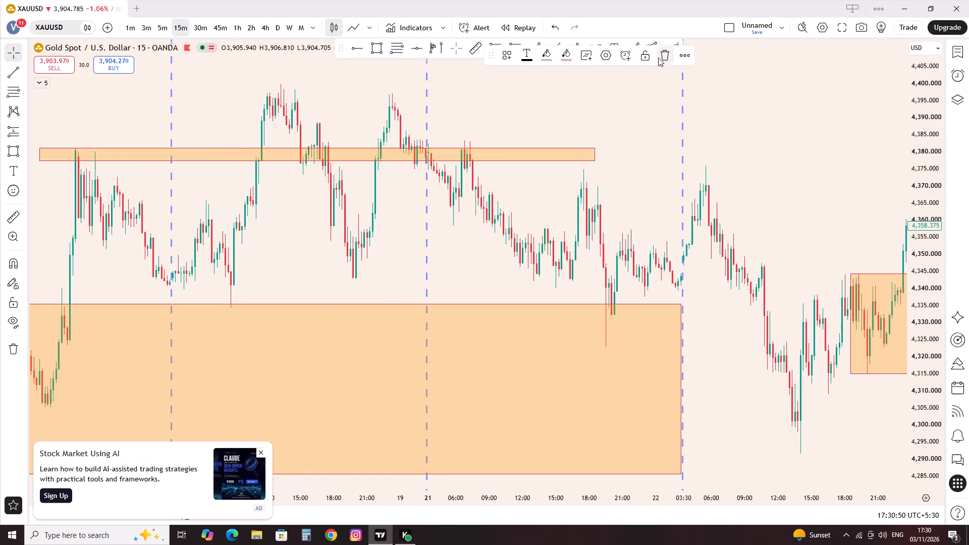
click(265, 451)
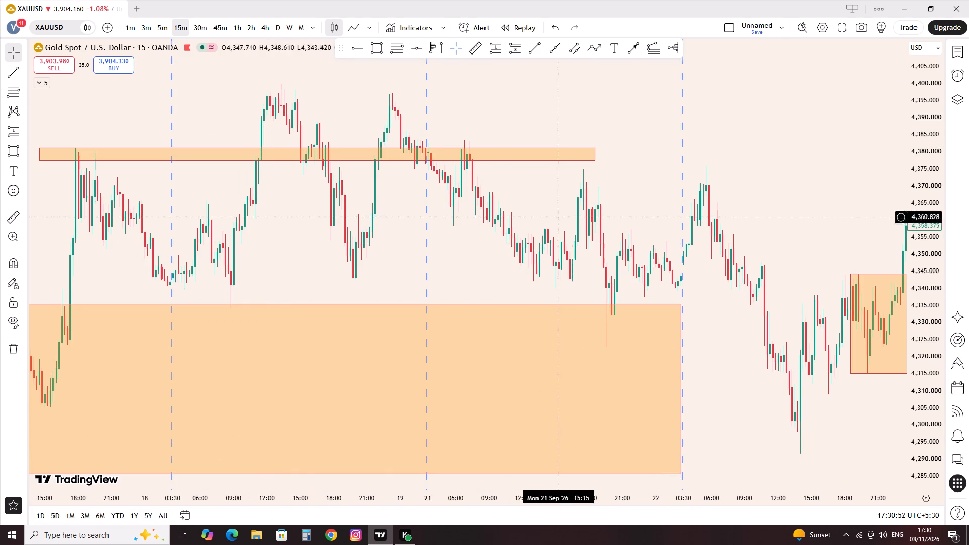
Delete the thin rectangle zone at about 4,381 to 4,377 that starts at 17 Sep 14:30.
click(595, 159)
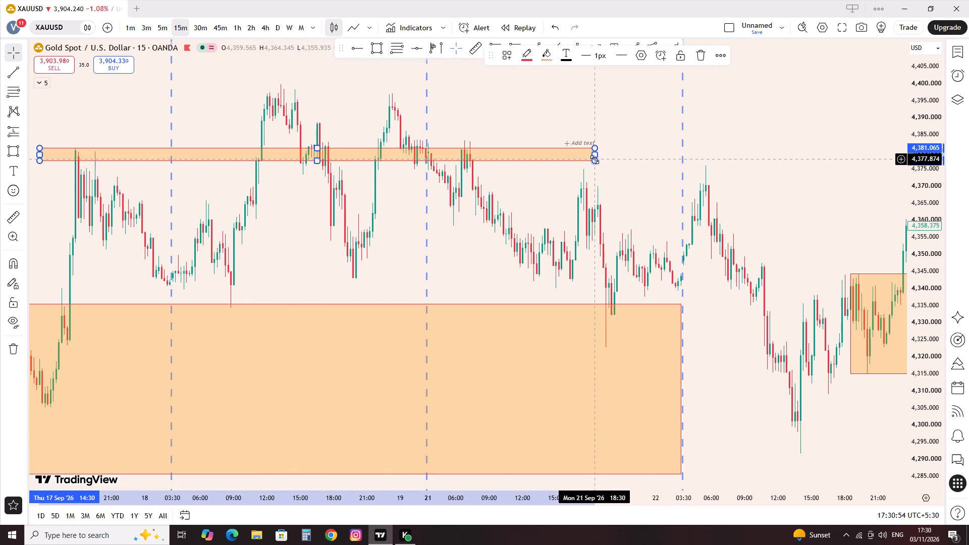
key(Delete)
On the 4-hour chart, draw a rectangle zone over the 16 Sep 02:30 candle, 4,299.115 to 4,275.670, and extend it to 17 Sep 14:30.
drag(335, 231, 590, 288)
scroll(559, 259, down, 5)
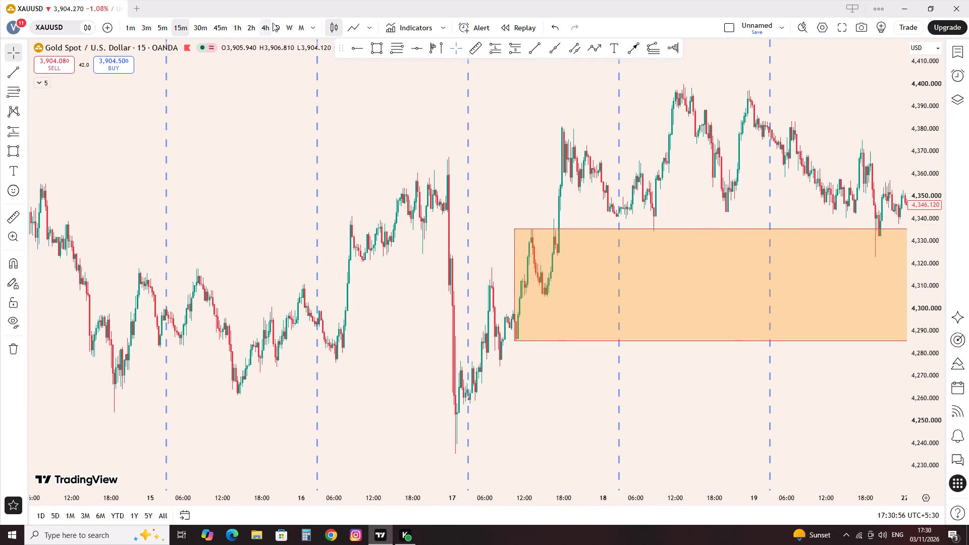
click(271, 24)
scroll(307, 142, down, 1)
right_click(497, 167)
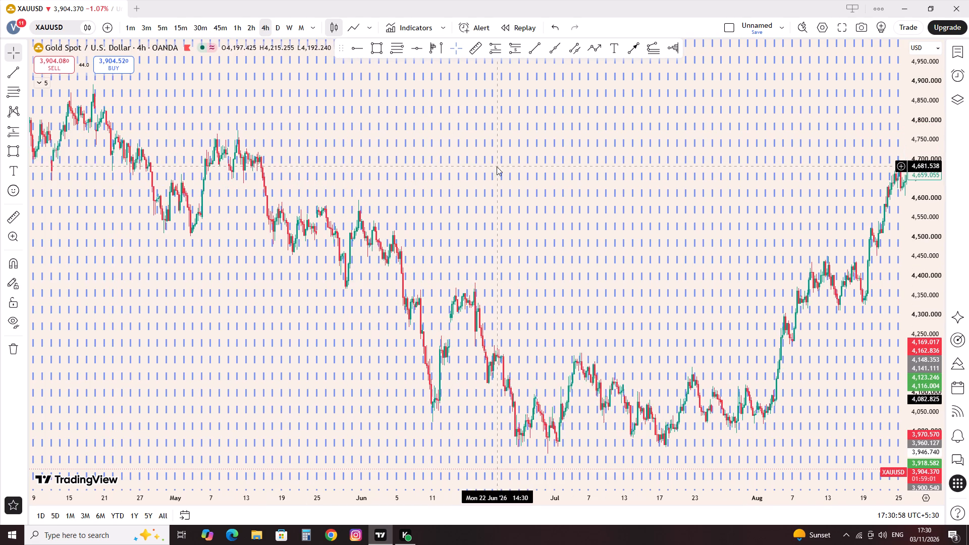
click(520, 175)
scroll(558, 176, up, 7)
drag(308, 350, 780, 379)
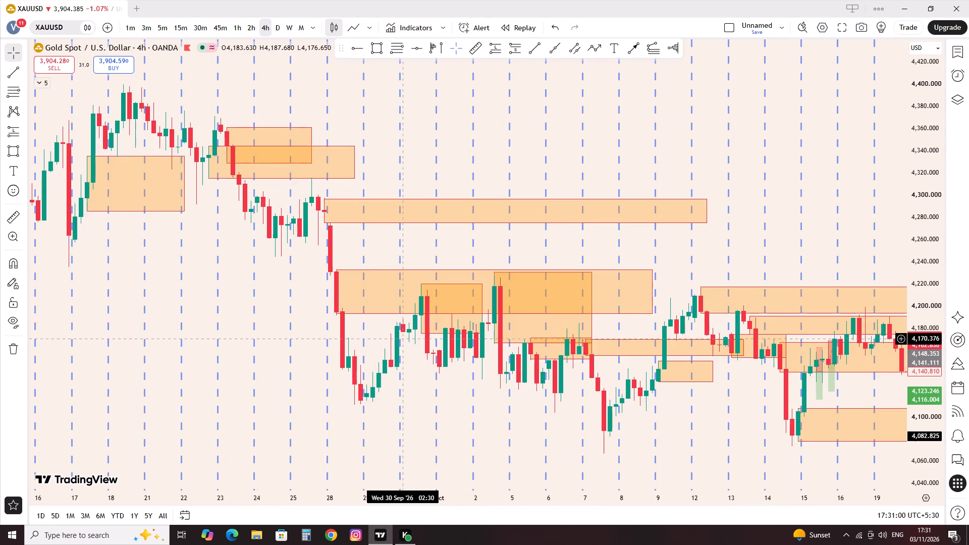
drag(172, 336, 482, 351)
drag(237, 307, 467, 331)
scroll(534, 312, up, 8)
drag(311, 375, 615, 420)
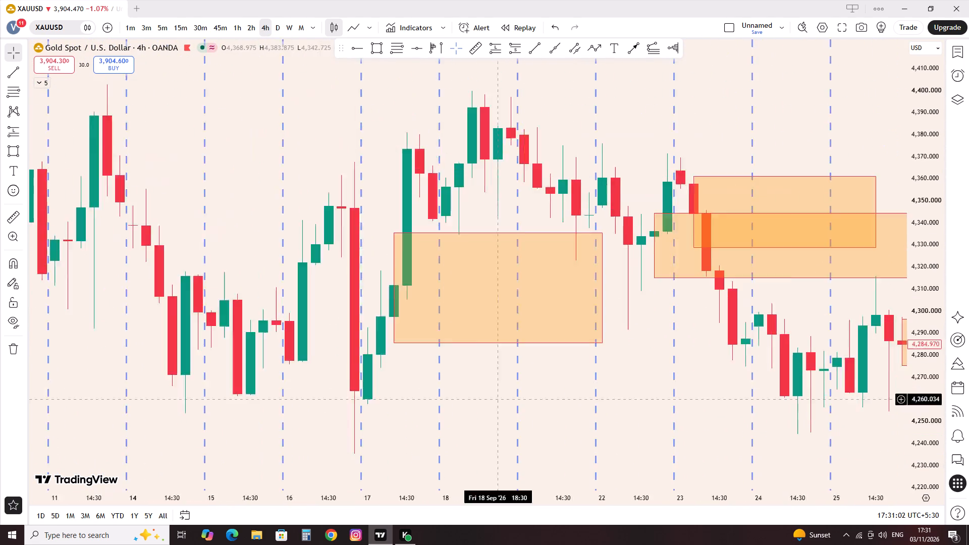
drag(615, 420, 768, 413)
drag(514, 333, 567, 353)
scroll(578, 336, up, 3)
scroll(544, 252, up, 1)
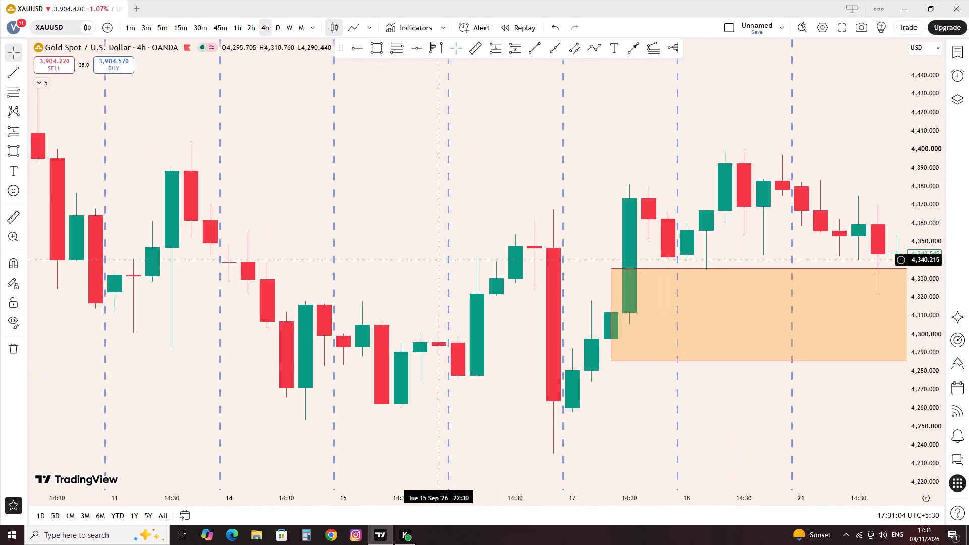
drag(421, 240, 364, 259)
click(376, 49)
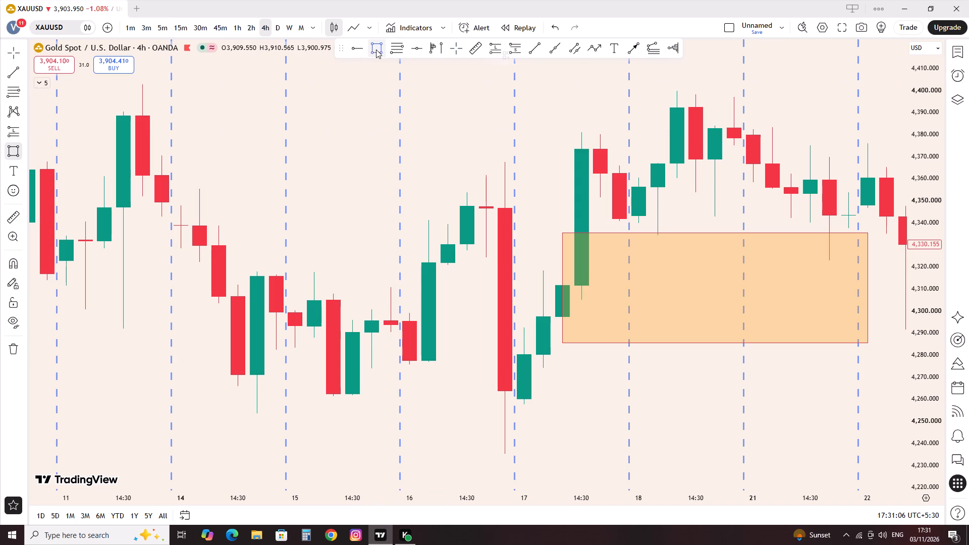
ctrl+click(410, 309)
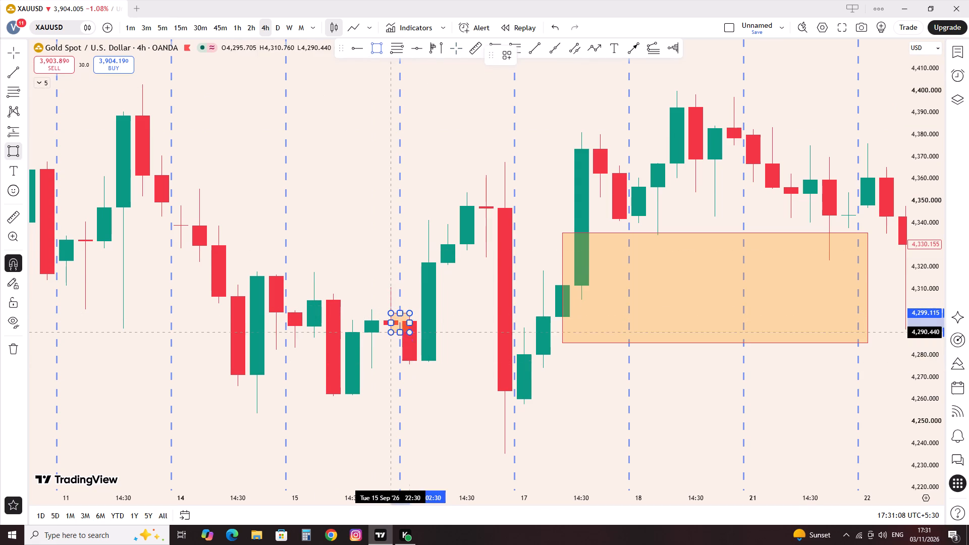
ctrl+click(416, 387)
drag(408, 337, 528, 373)
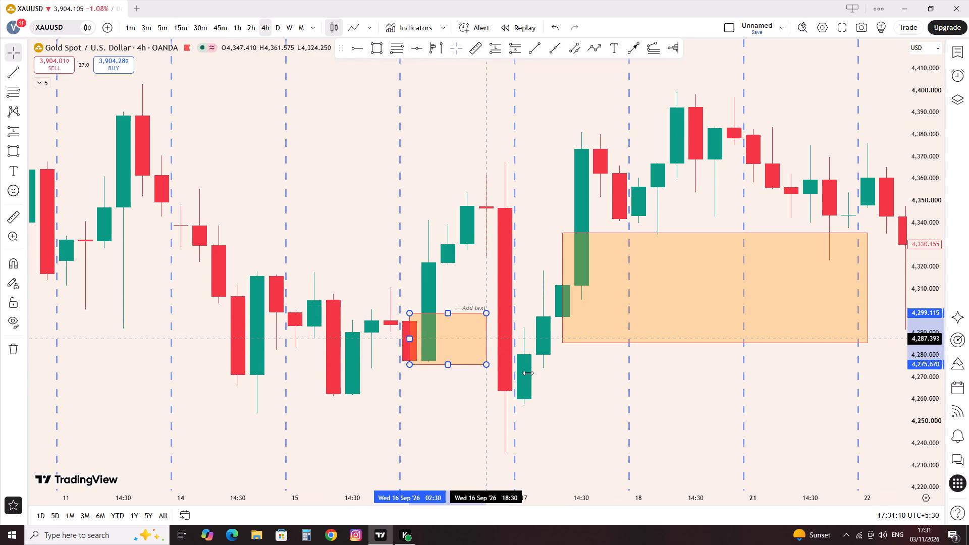
drag(528, 373, 545, 380)
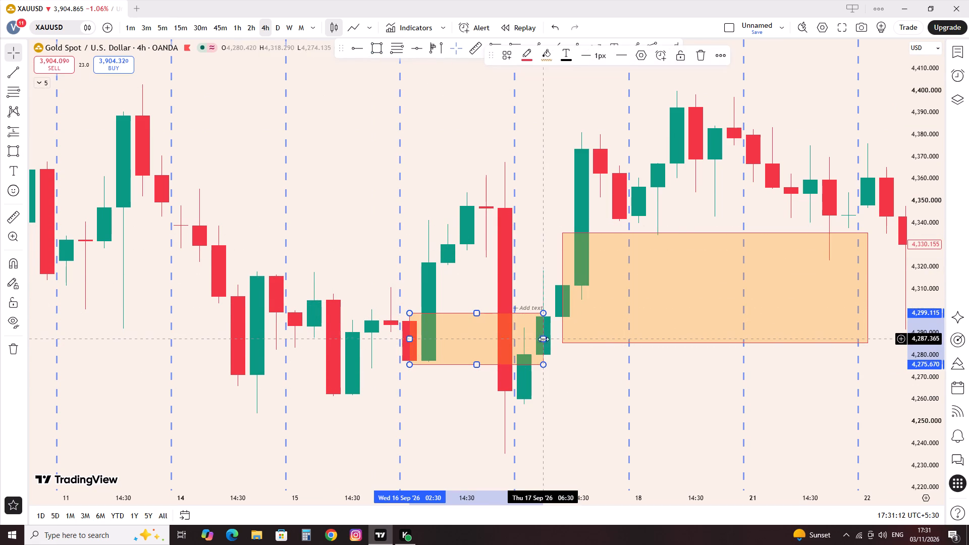
drag(546, 339, 589, 362)
click(634, 391)
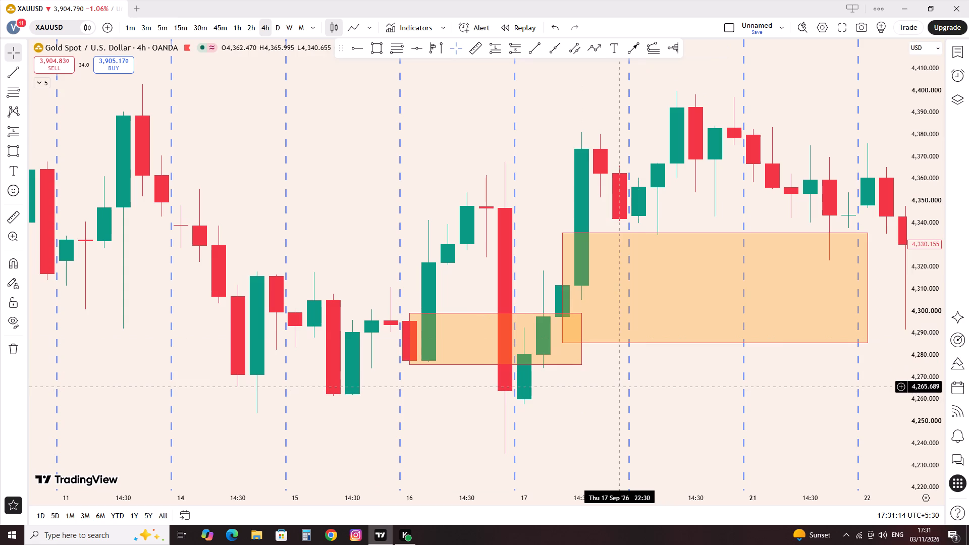
Go to 16 September 2026 on the 15-minute chart and examine the price action around the zone starting there.
scroll(561, 421, down, 1)
drag(520, 428, 315, 416)
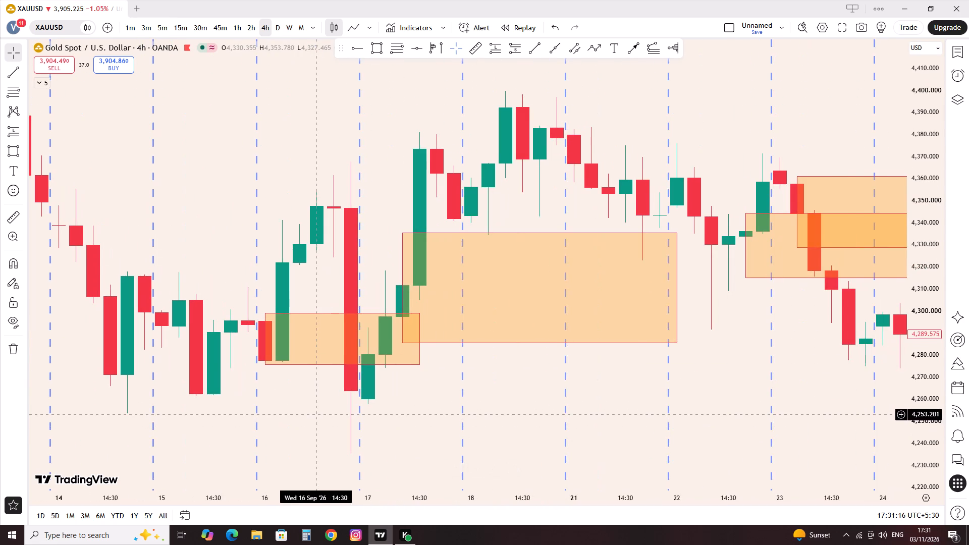
drag(309, 414, 255, 421)
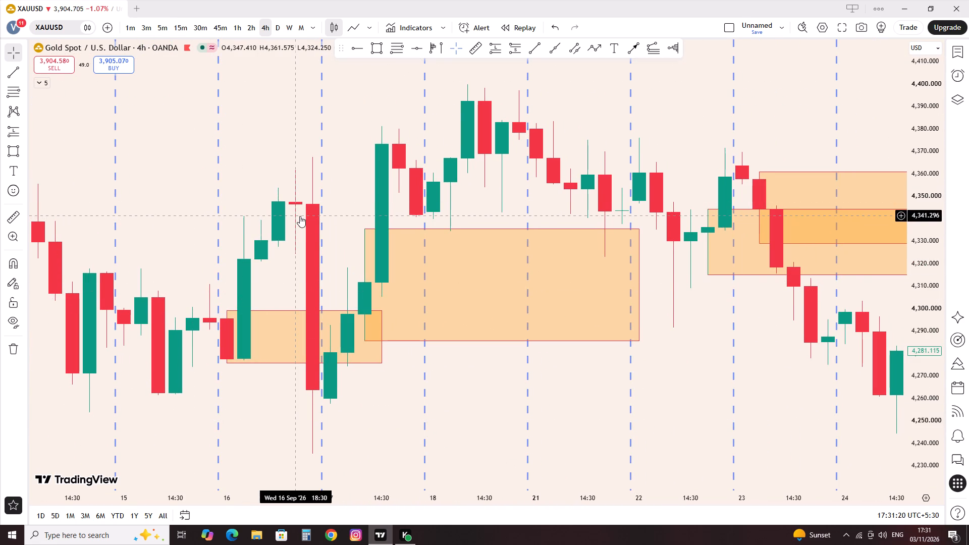
click(184, 21)
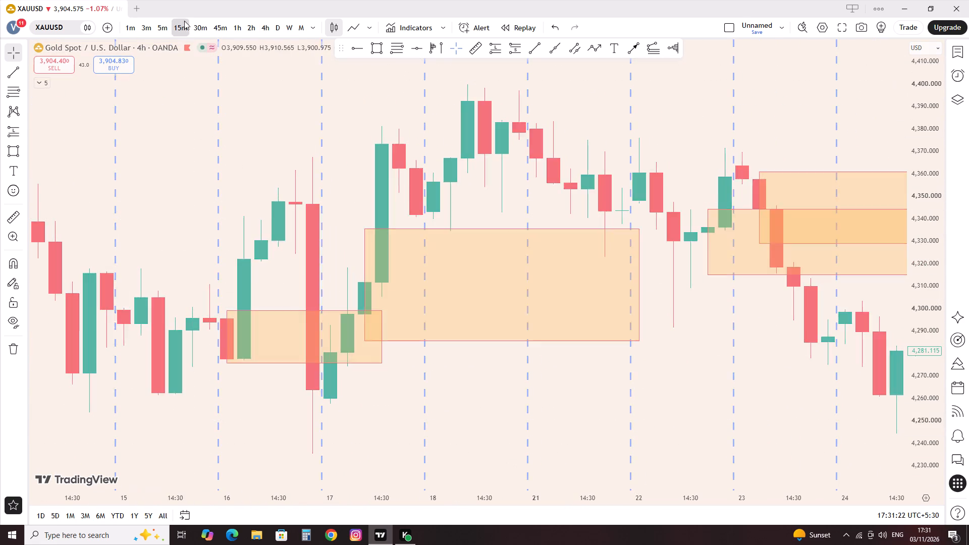
click(181, 514)
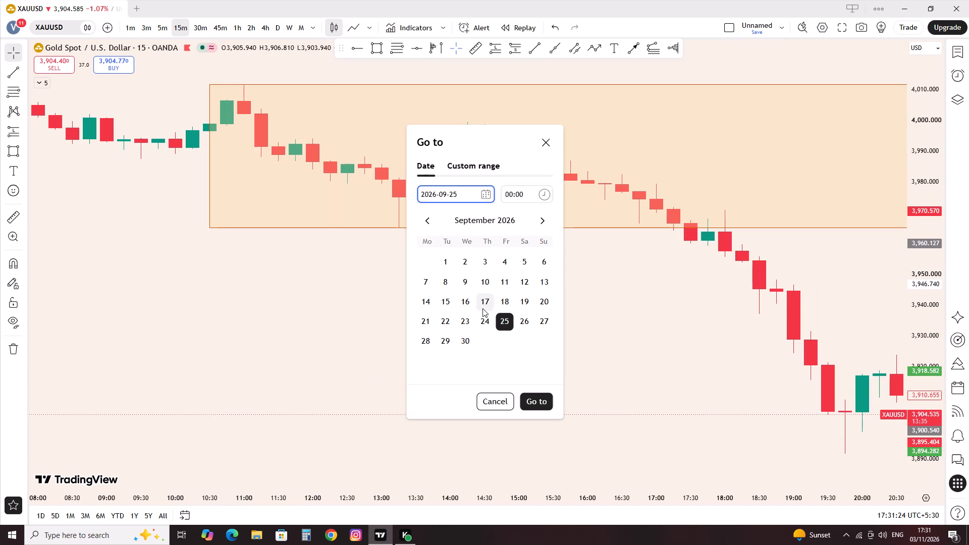
click(456, 306)
click(522, 403)
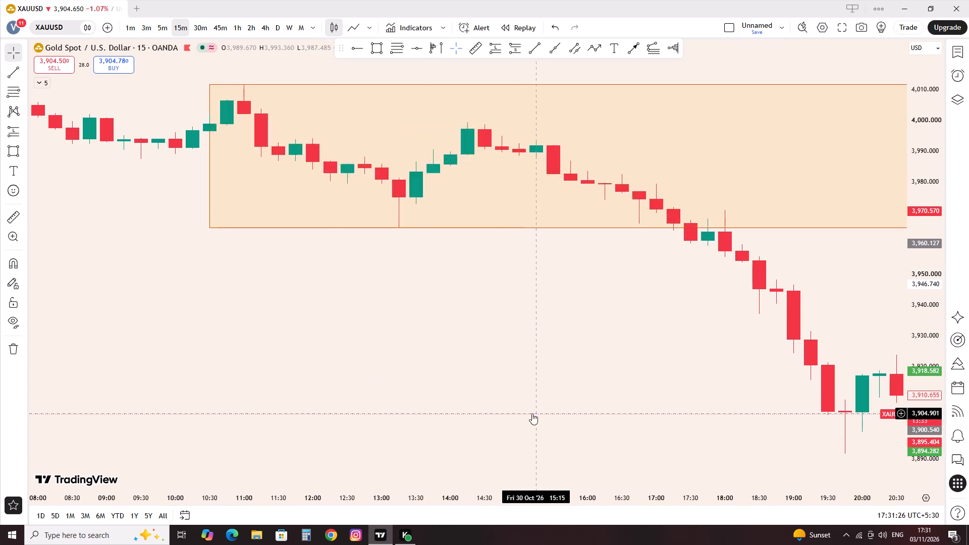
scroll(531, 414, down, 7)
click(561, 393)
drag(654, 384, 514, 392)
scroll(514, 392, down, 14)
drag(625, 384, 197, 383)
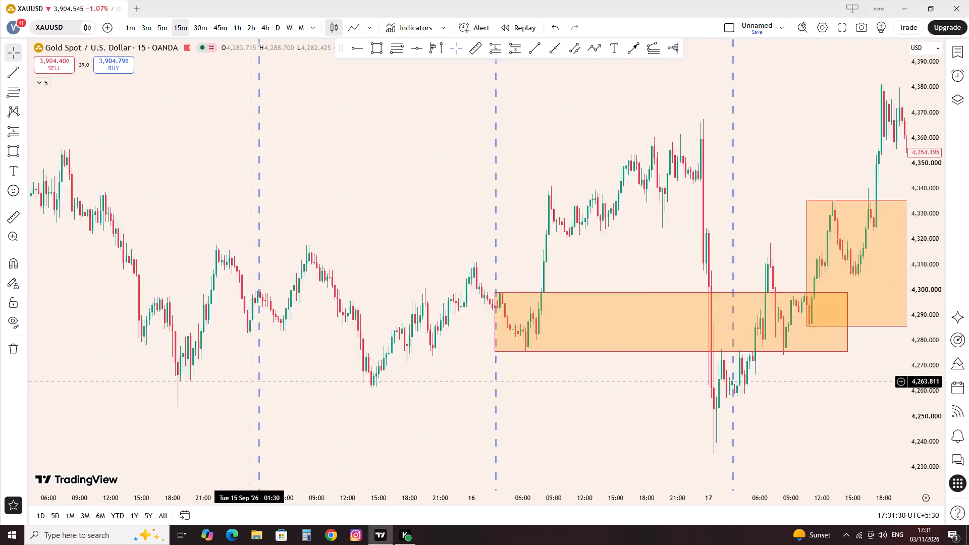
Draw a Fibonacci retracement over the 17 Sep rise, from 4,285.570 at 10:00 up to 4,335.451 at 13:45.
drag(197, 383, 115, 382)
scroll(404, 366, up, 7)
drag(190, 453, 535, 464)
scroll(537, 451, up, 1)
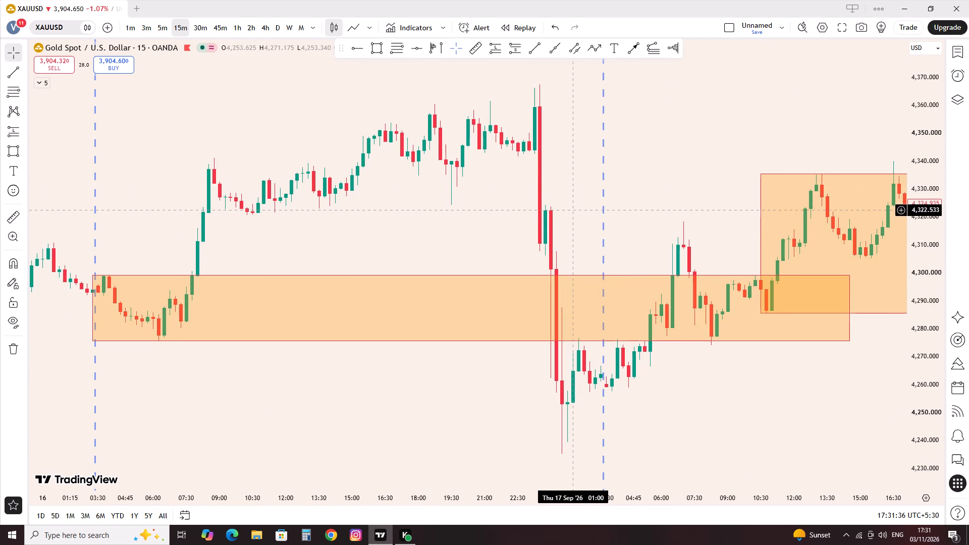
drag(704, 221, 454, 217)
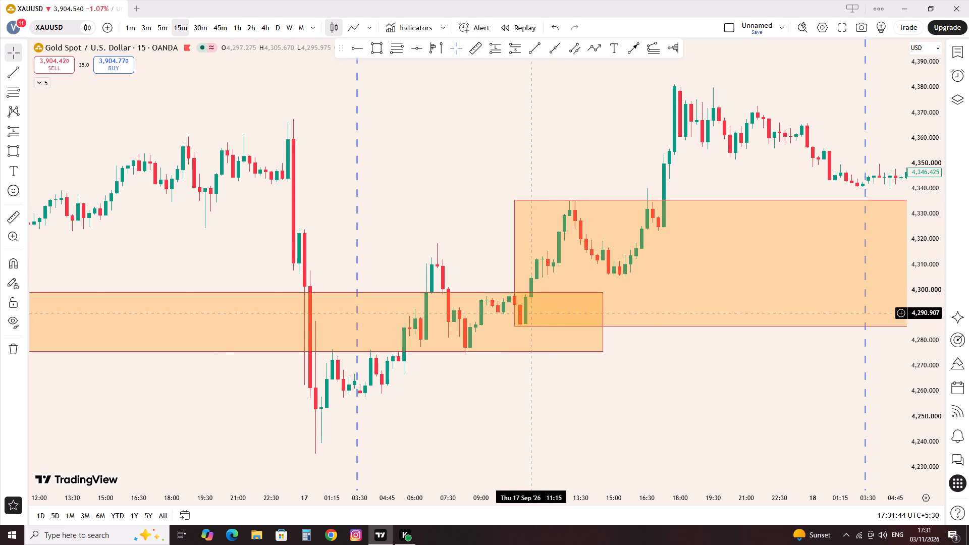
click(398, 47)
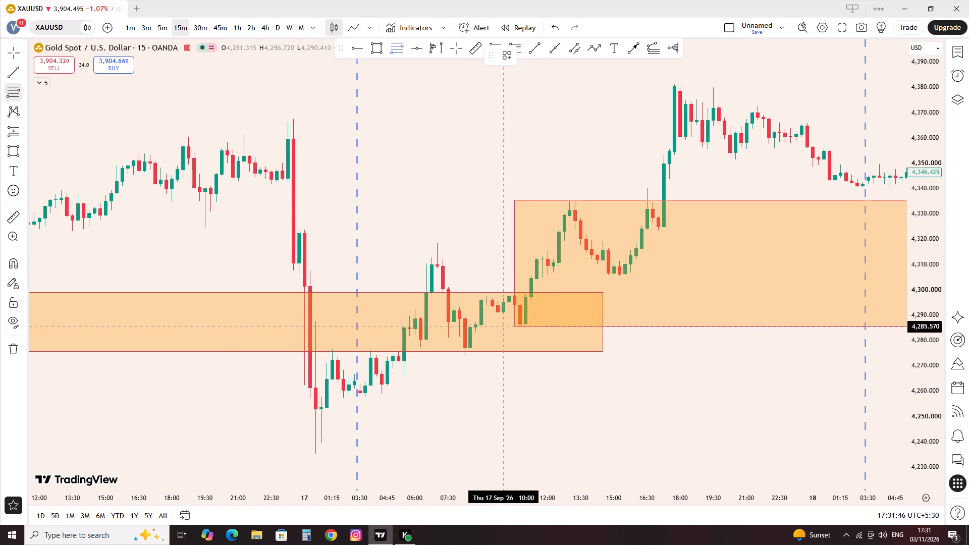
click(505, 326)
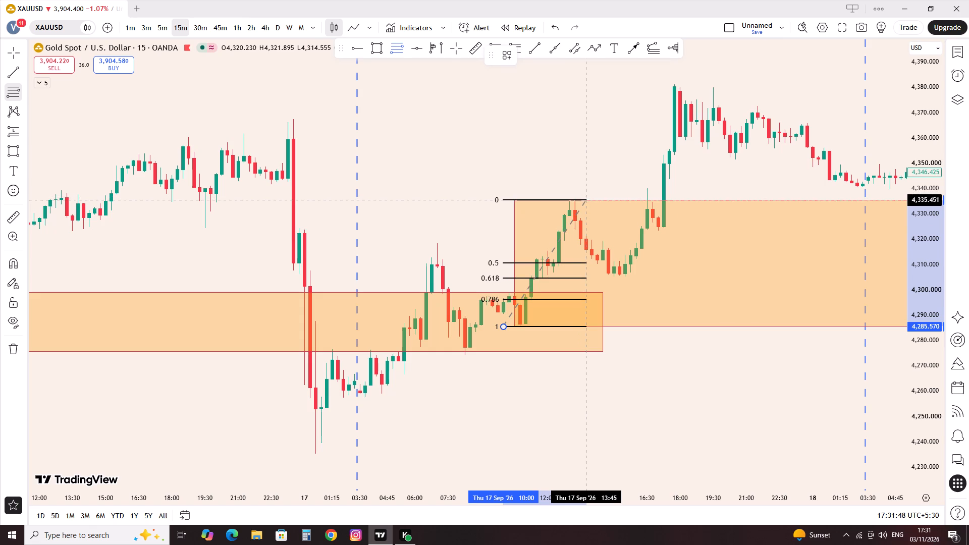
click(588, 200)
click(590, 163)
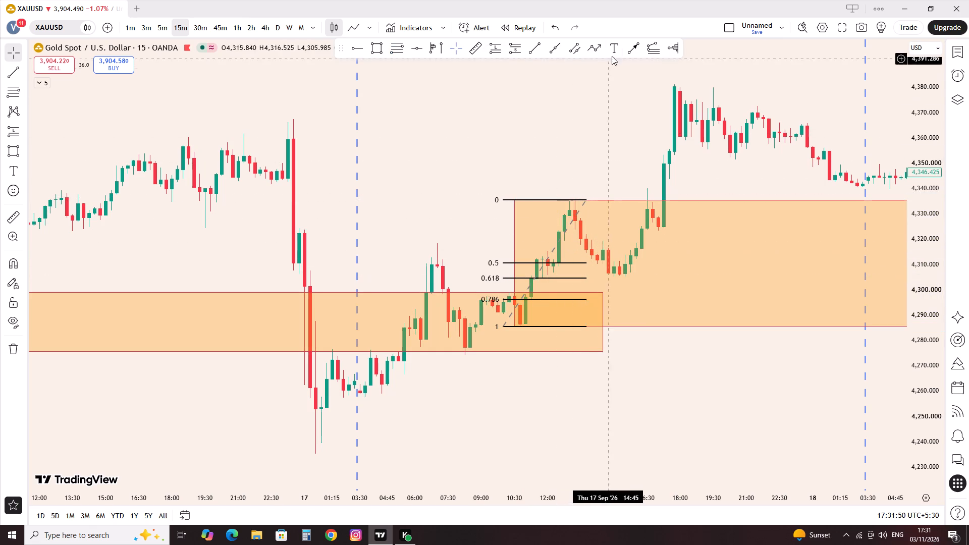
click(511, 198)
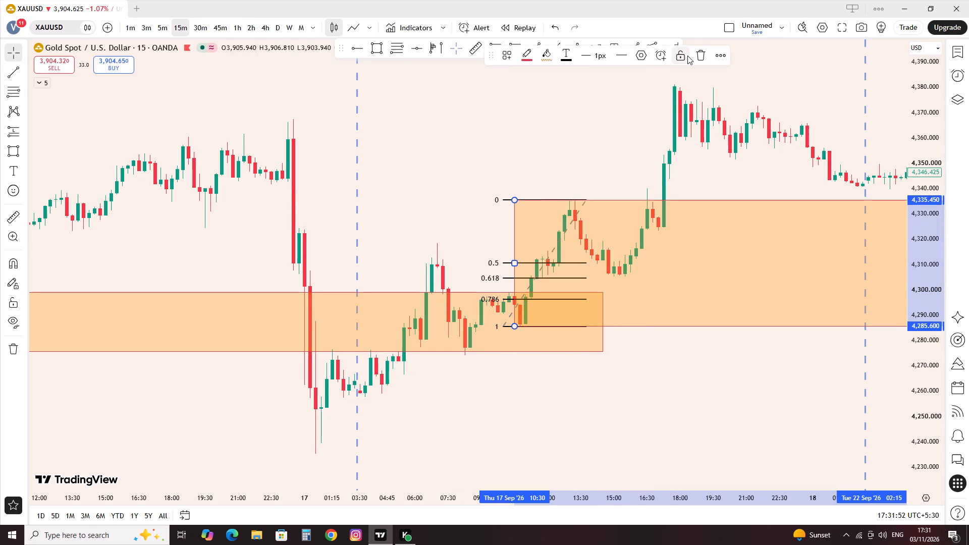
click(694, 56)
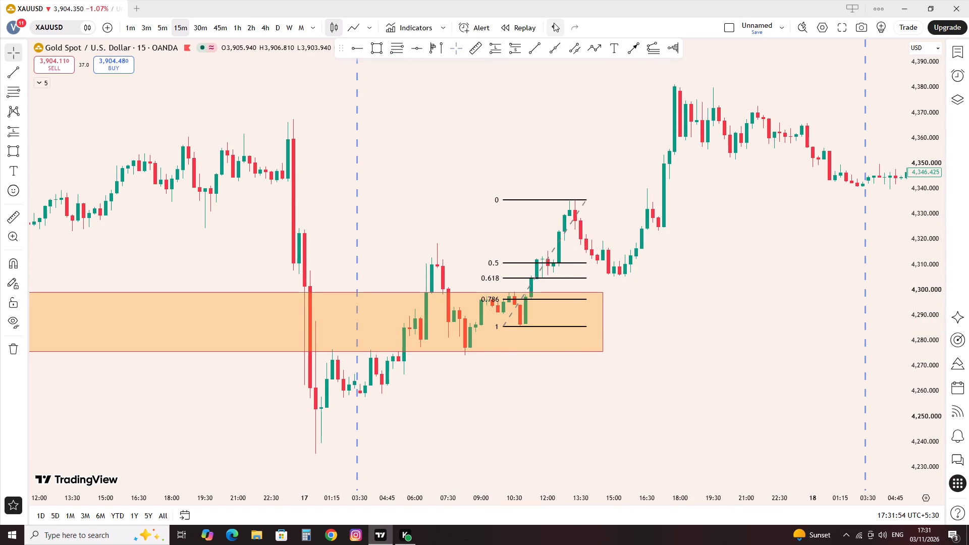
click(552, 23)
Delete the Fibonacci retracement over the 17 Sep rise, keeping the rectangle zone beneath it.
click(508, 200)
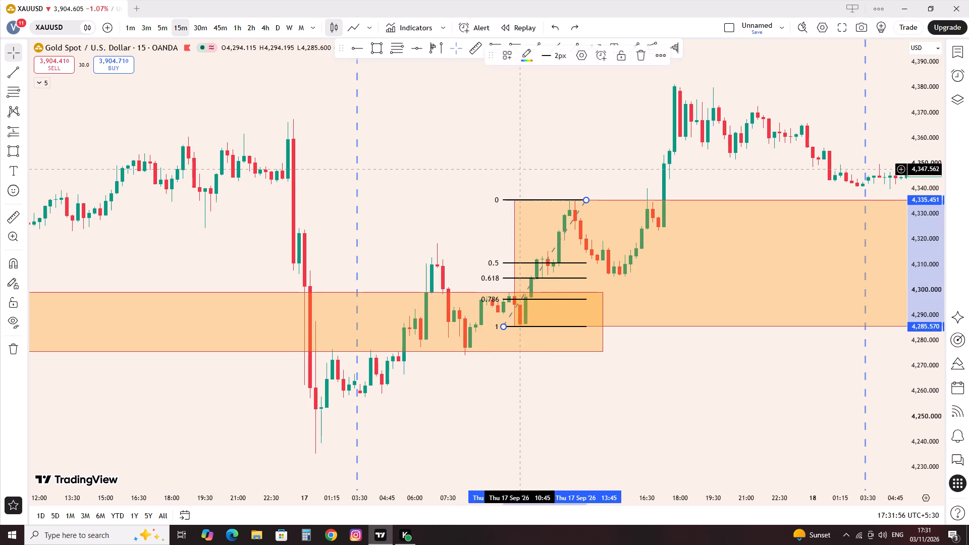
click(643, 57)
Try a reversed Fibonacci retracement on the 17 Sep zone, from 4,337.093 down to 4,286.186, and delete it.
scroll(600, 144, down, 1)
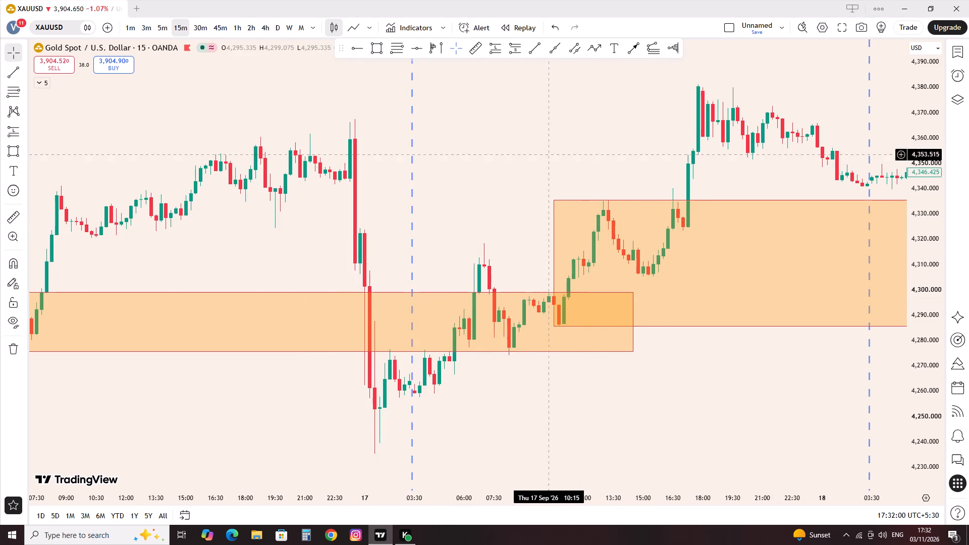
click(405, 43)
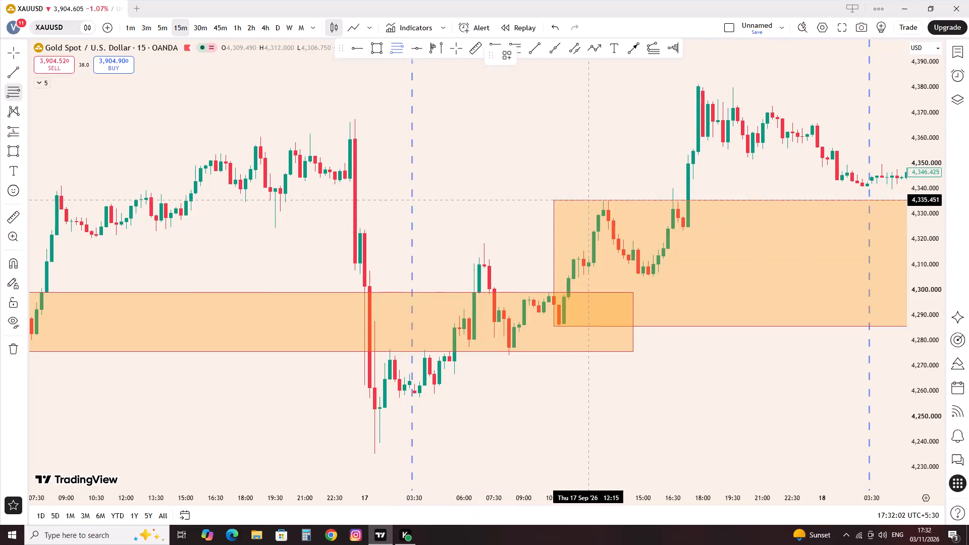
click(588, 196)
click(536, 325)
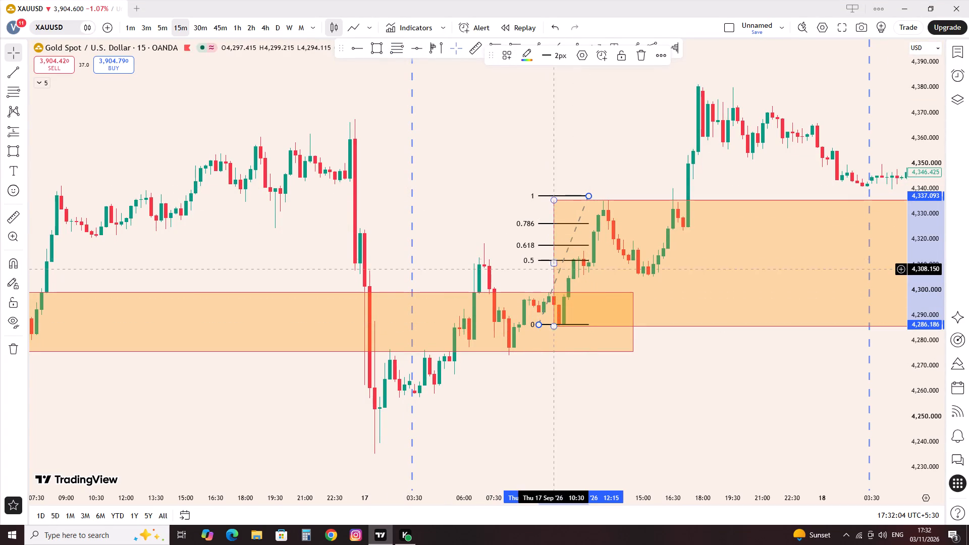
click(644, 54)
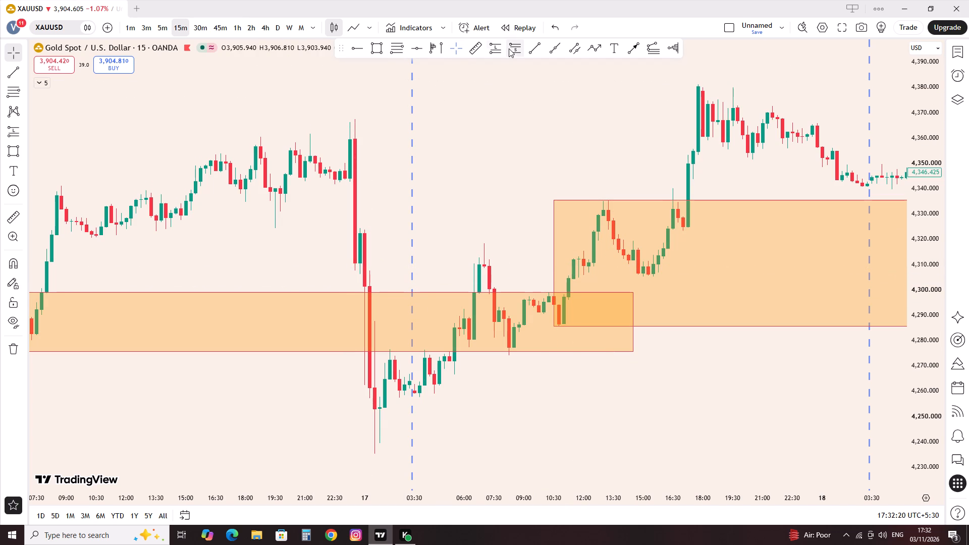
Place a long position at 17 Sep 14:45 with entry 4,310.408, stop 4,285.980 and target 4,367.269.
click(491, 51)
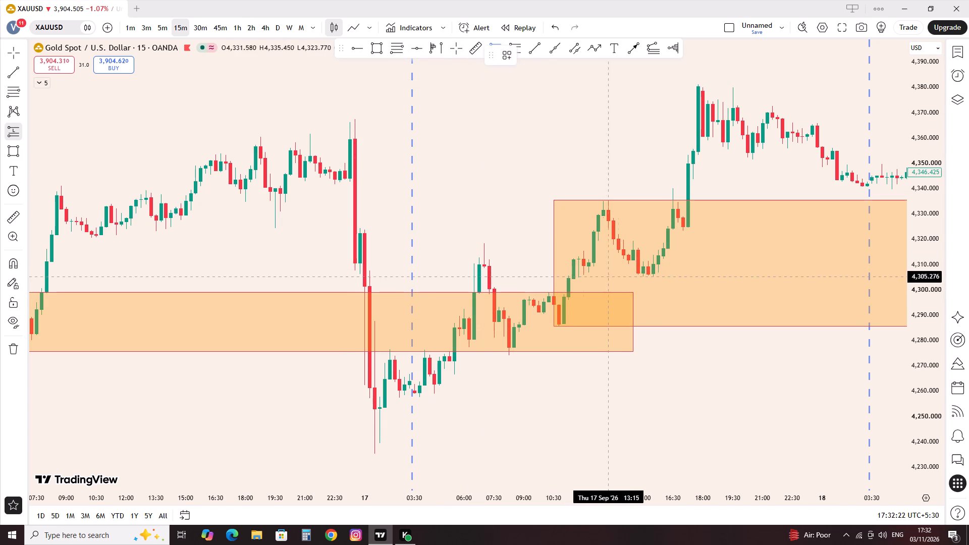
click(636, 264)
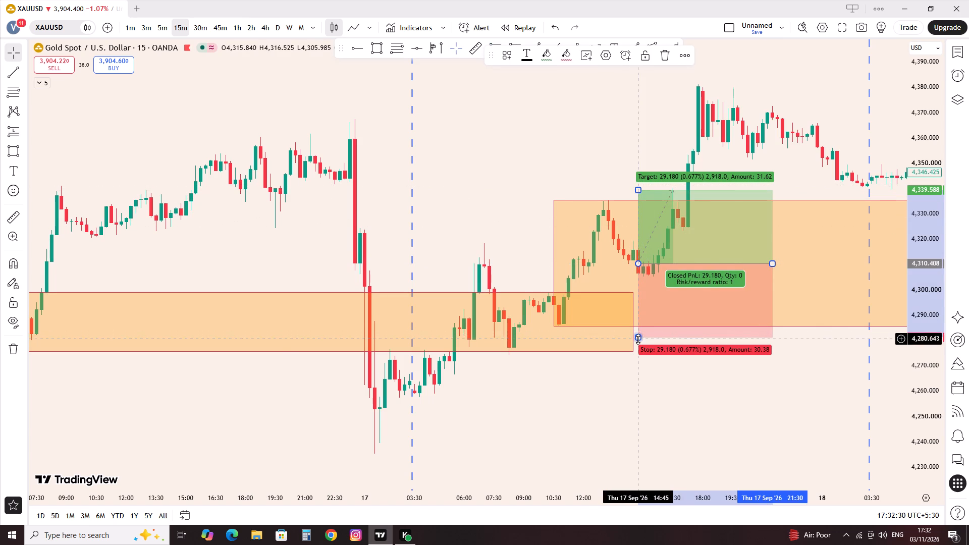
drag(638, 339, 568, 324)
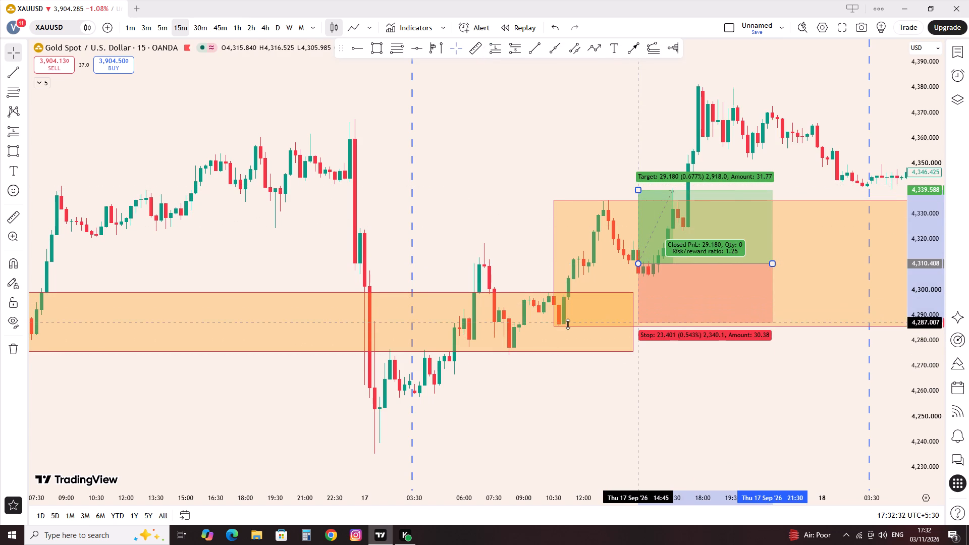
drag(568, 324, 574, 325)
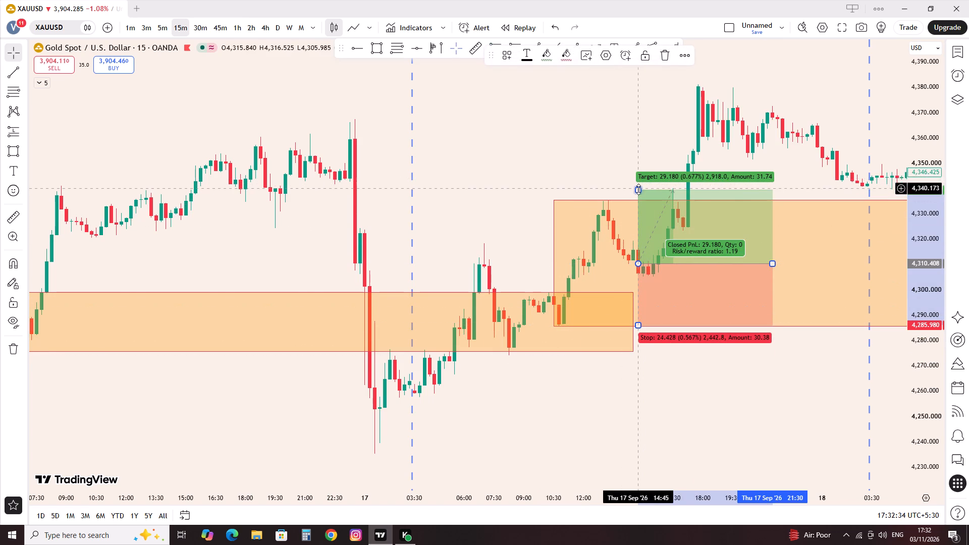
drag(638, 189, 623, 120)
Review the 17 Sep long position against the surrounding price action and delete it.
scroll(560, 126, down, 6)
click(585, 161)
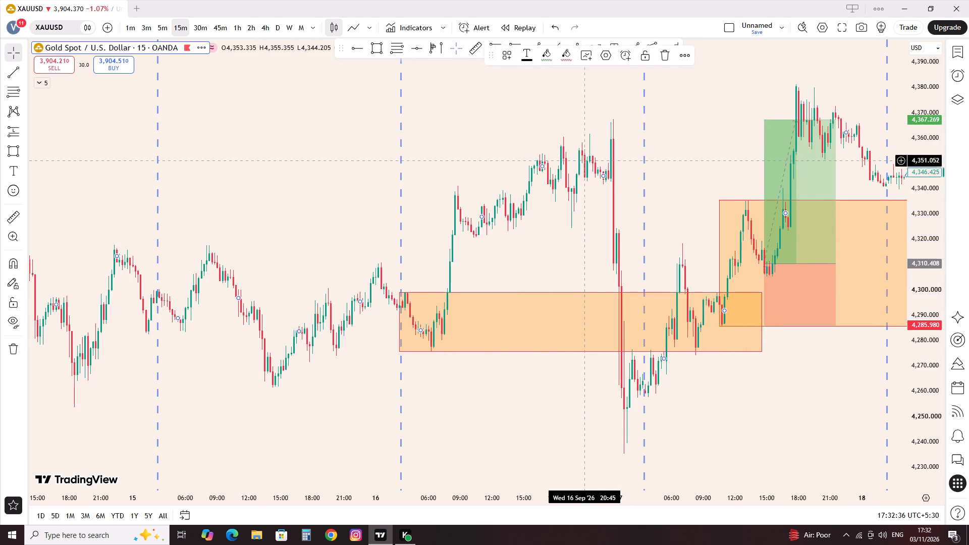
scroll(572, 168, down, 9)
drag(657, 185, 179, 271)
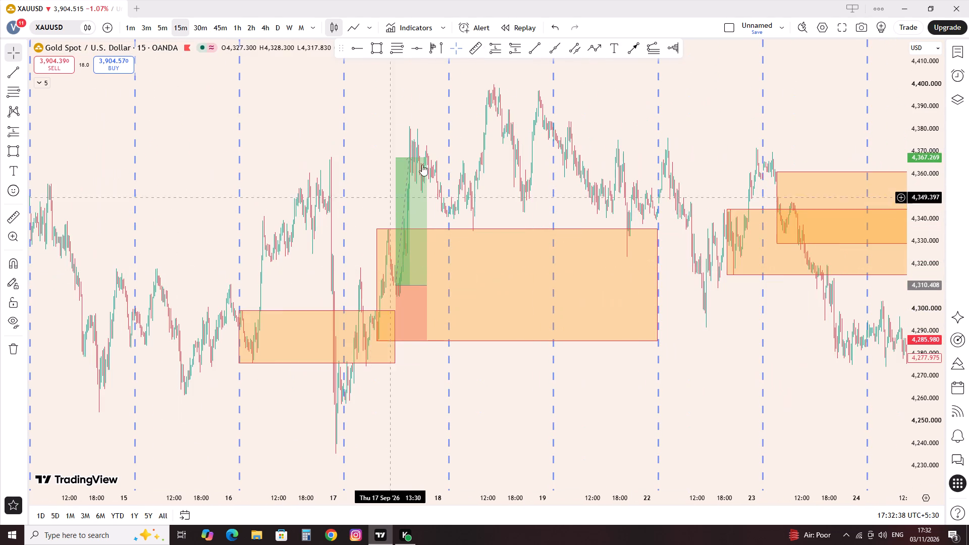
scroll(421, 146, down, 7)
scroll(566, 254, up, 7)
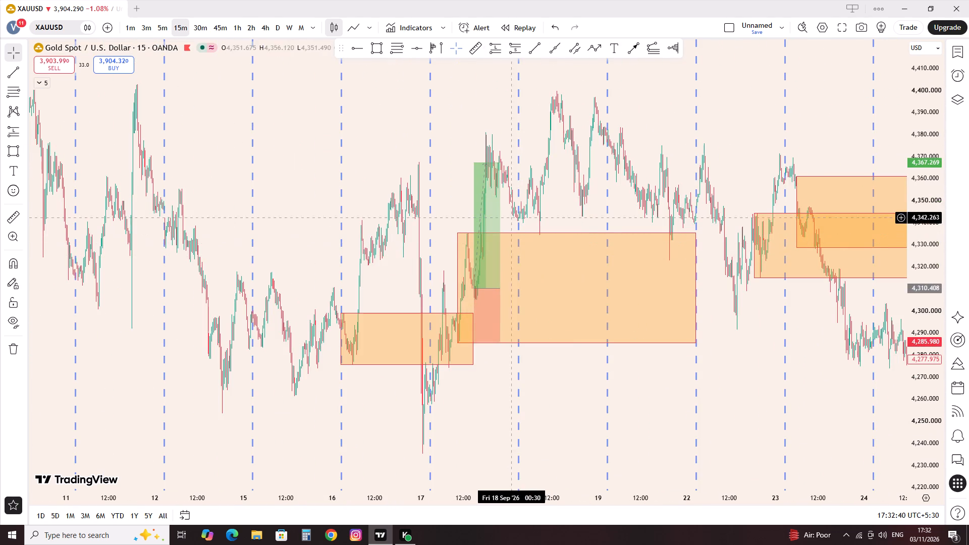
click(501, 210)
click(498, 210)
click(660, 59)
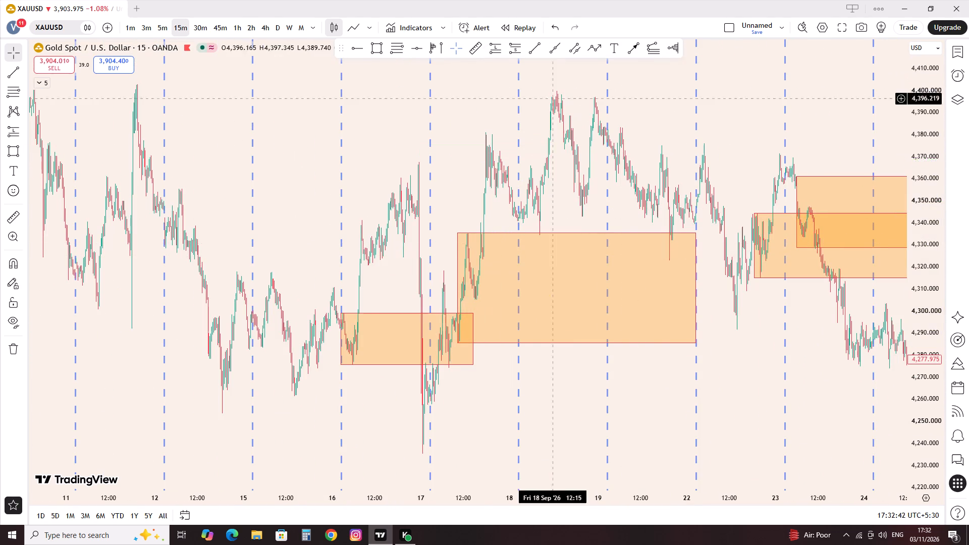
On the 4-hour chart, draw a rectangle zone over the 14 Sep 06:30 candle, 4,354.326 to 4,323.918, and extend it to 17 Sep 02:30.
drag(271, 26, 279, 26)
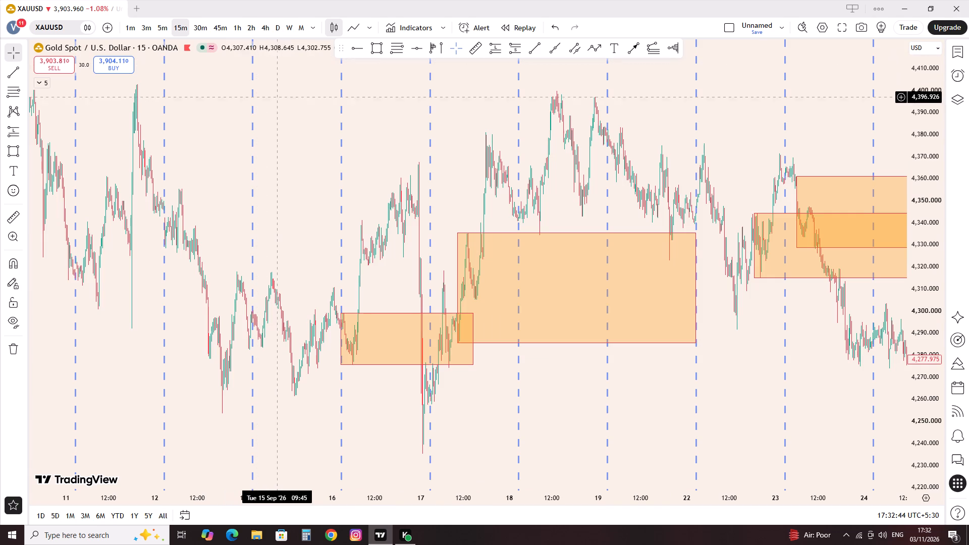
click(269, 27)
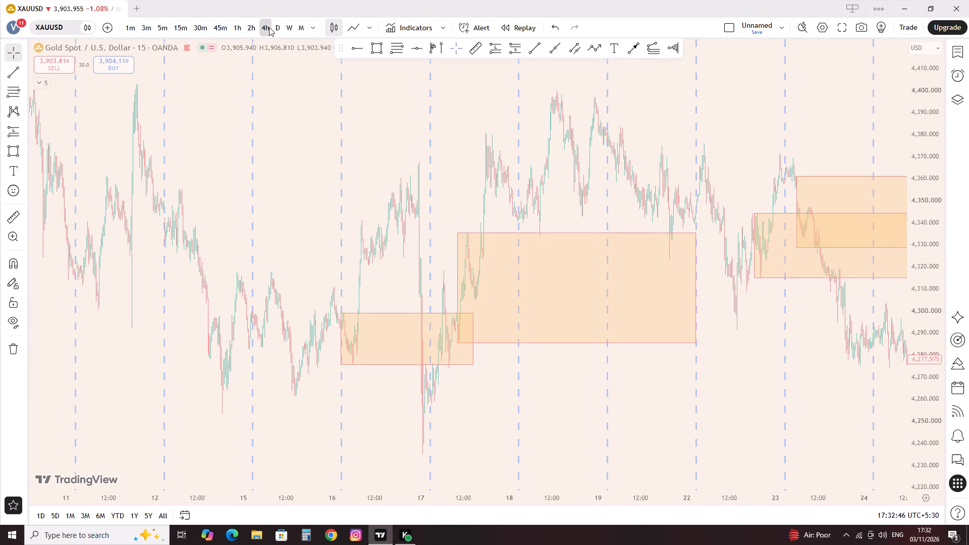
scroll(423, 276, up, 4)
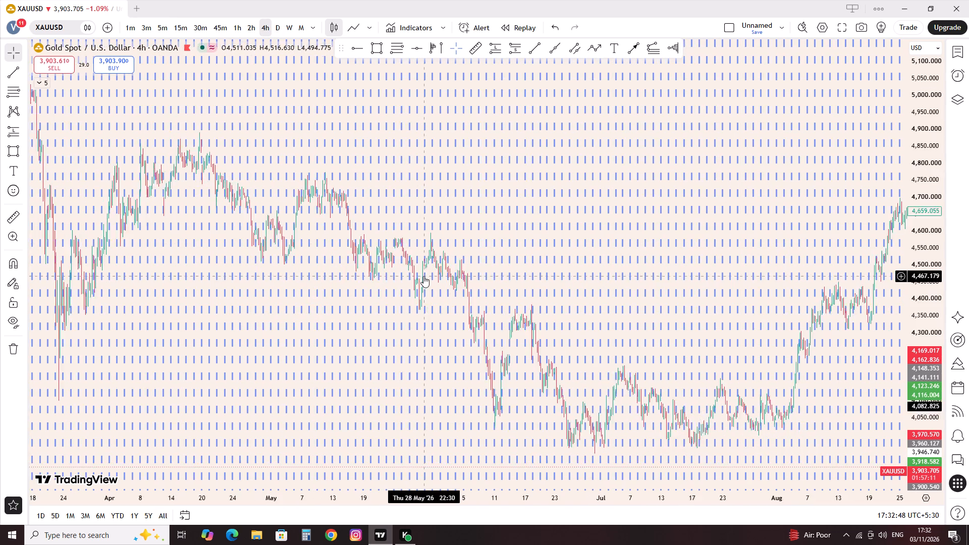
scroll(423, 276, up, 17)
right_click(539, 159)
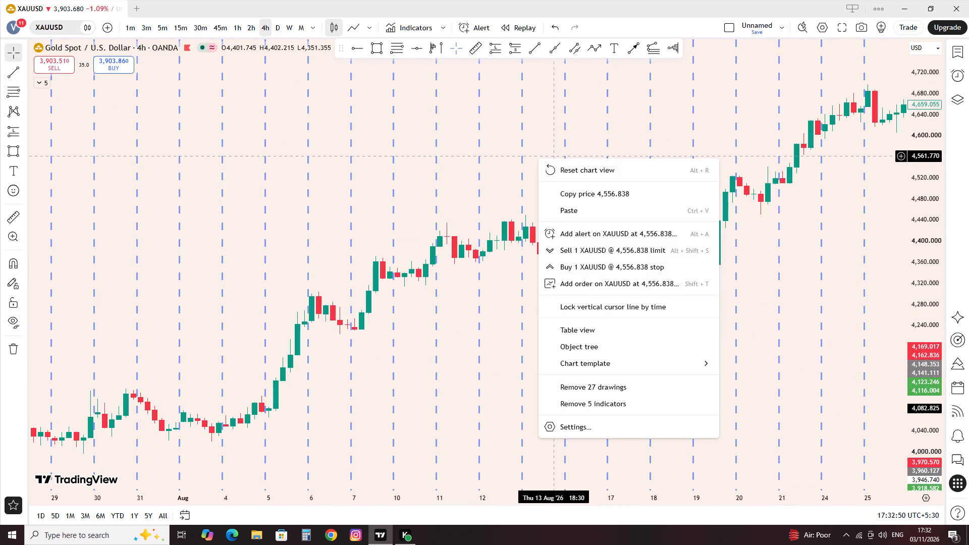
click(560, 172)
scroll(540, 160, up, 3)
drag(138, 362, 619, 343)
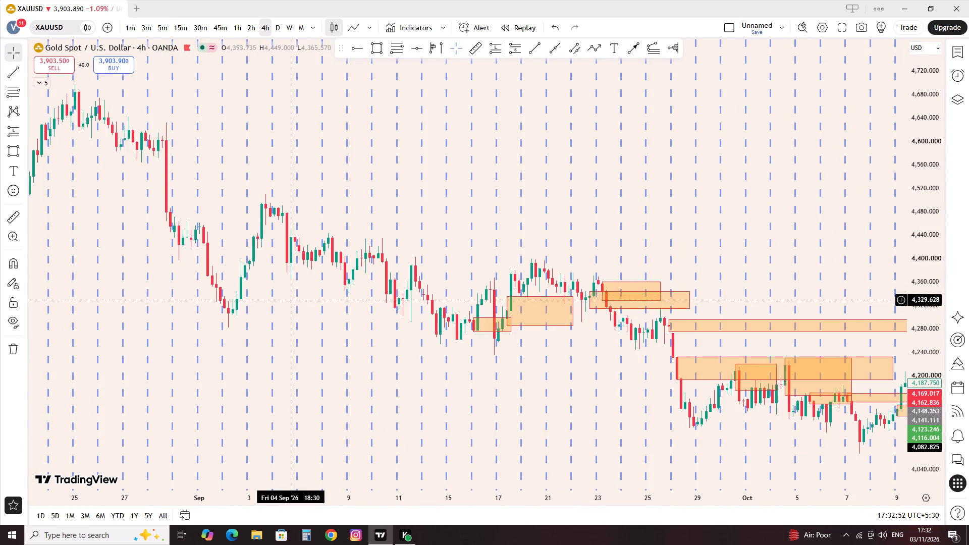
drag(255, 310, 531, 325)
scroll(571, 255, up, 10)
drag(446, 224, 359, 235)
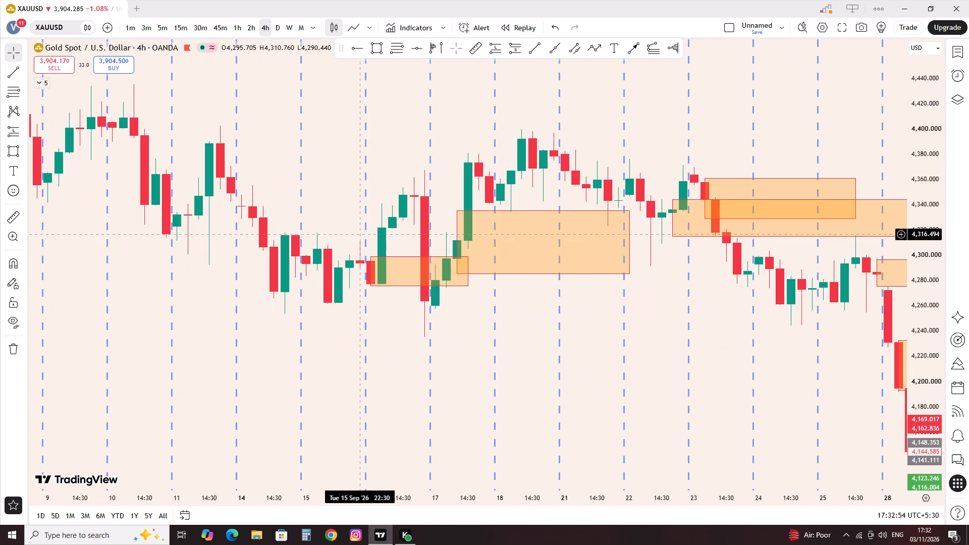
drag(188, 334, 274, 378)
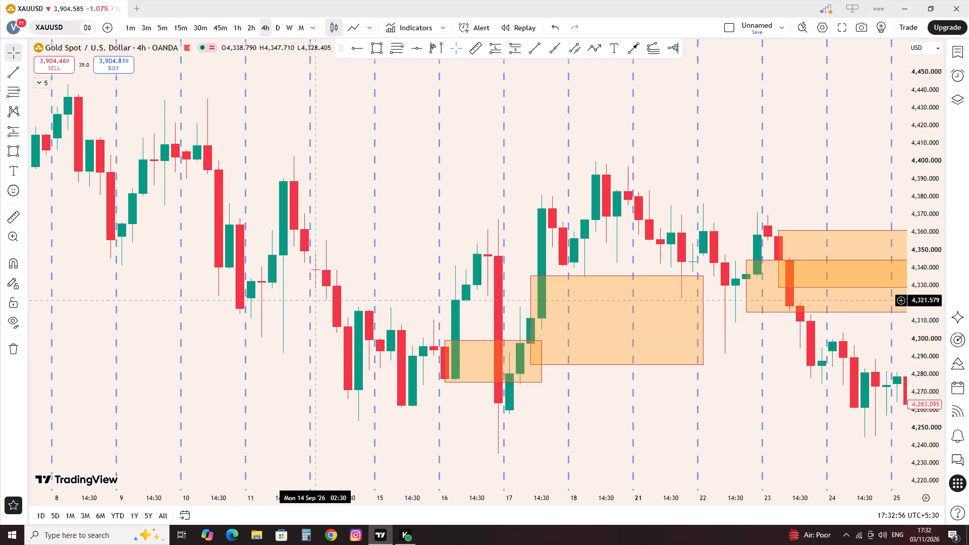
click(384, 46)
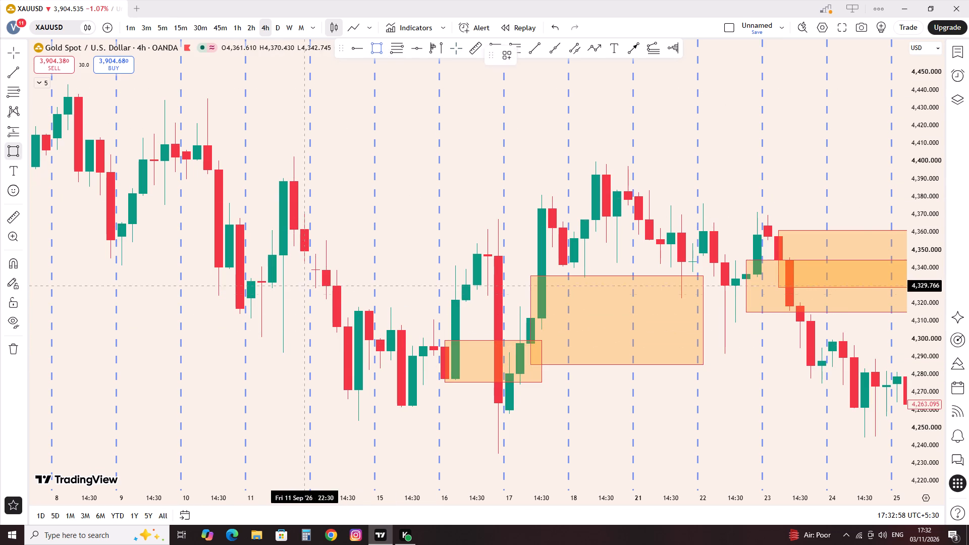
click(328, 242)
click(330, 297)
drag(326, 268, 420, 273)
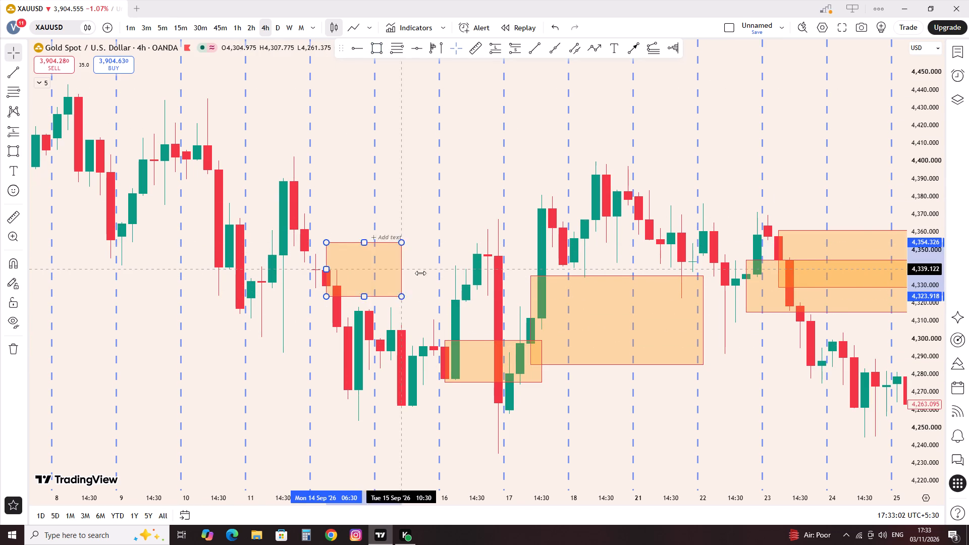
drag(420, 273, 508, 277)
click(441, 199)
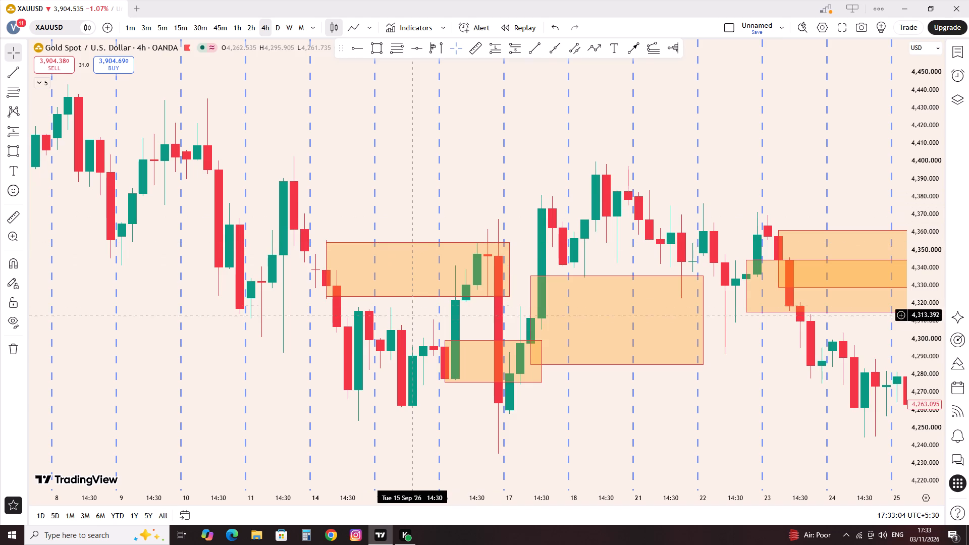
Draw a rectangle zone over the 11 Sep 22:30 candle, 4,371.869 to 4,339.122, and extend it to 17 Sep 10:30.
click(380, 49)
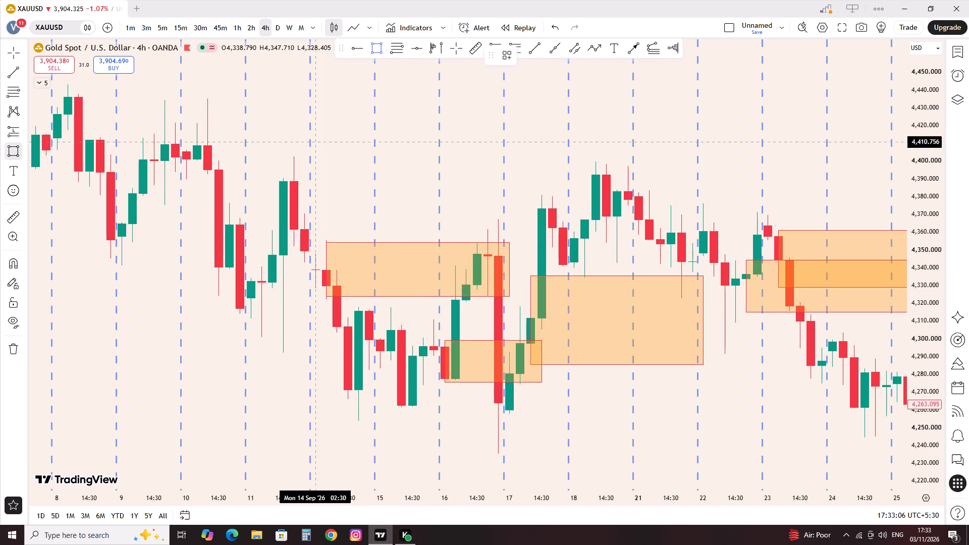
click(303, 211)
click(303, 269)
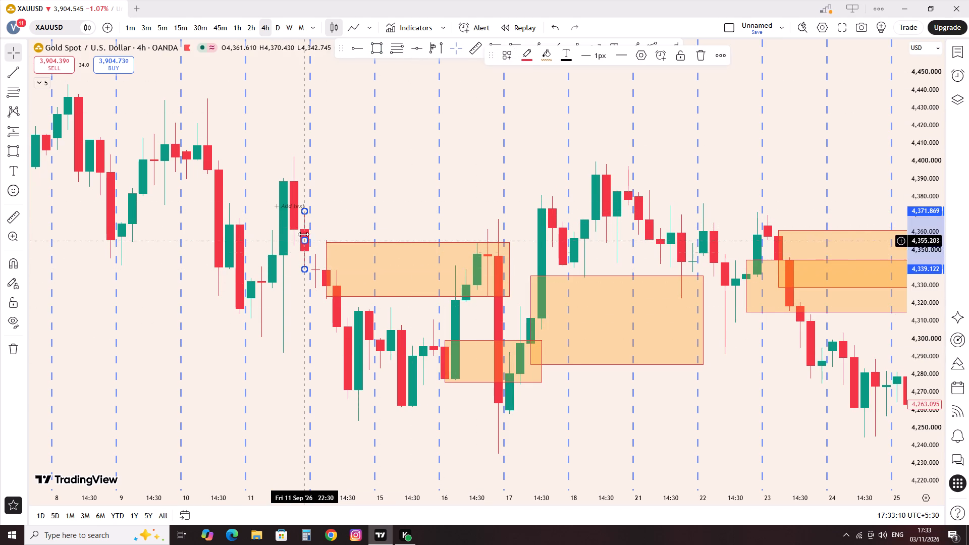
drag(306, 244, 525, 265)
click(469, 141)
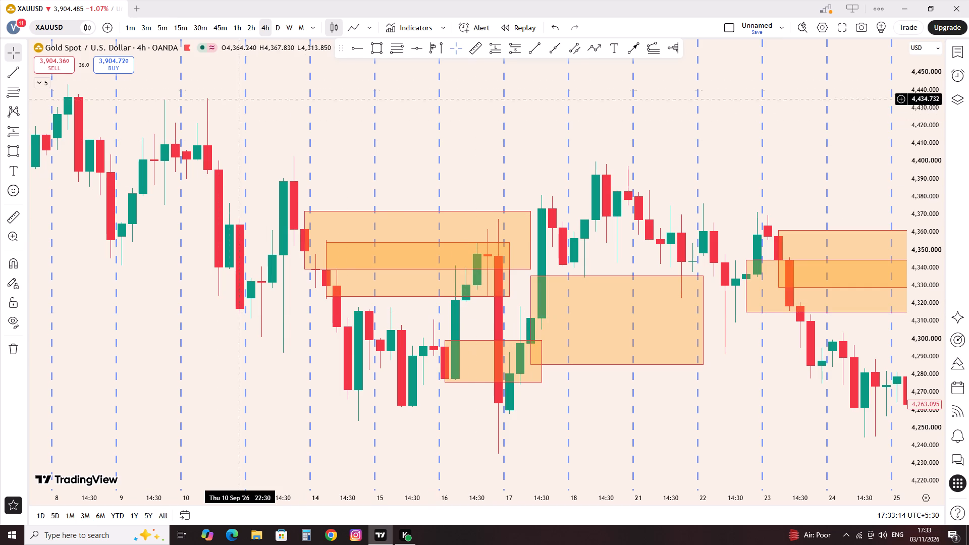
On the 15-minute chart, go to 16 Sep 2026 and examine price action inside the overlapping upper zones through 17 Sep.
click(176, 28)
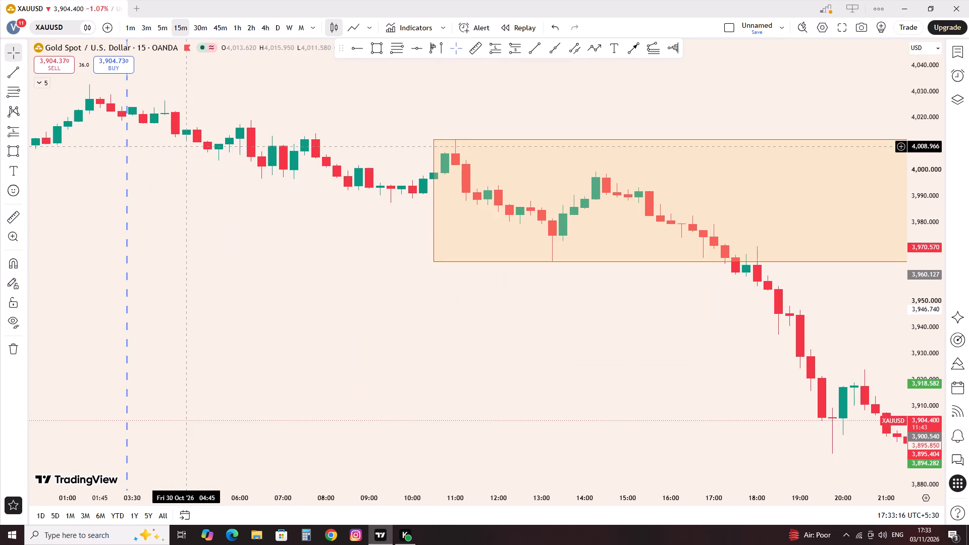
right_click(182, 234)
click(204, 239)
click(186, 517)
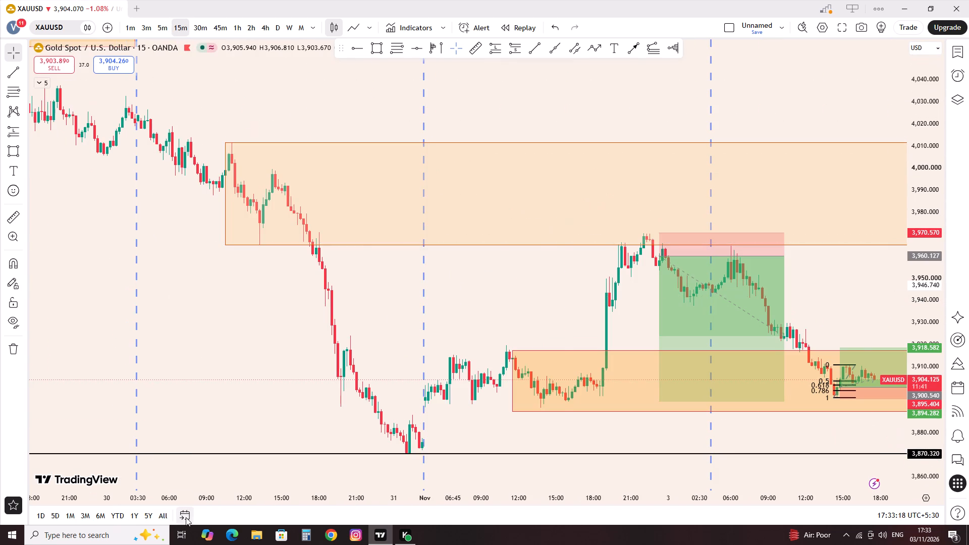
click(534, 404)
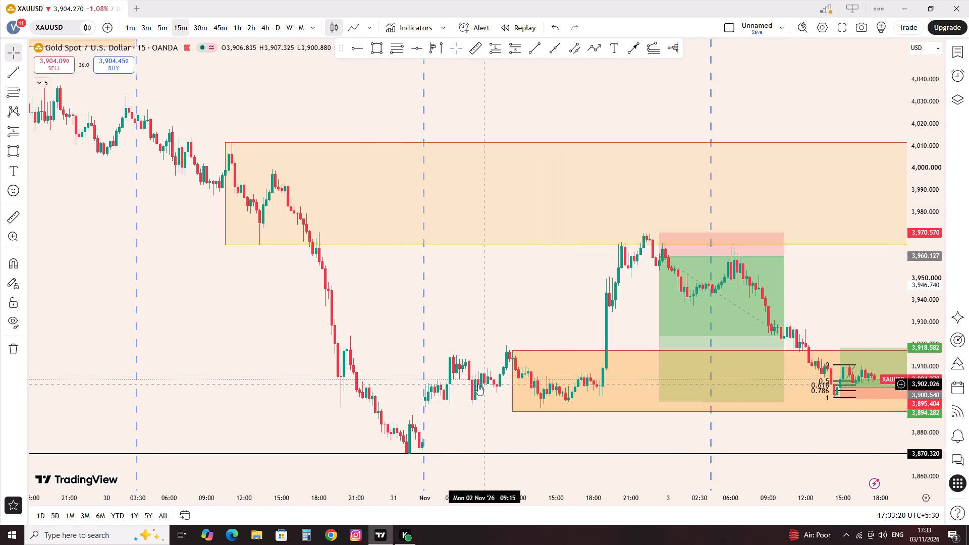
click(363, 363)
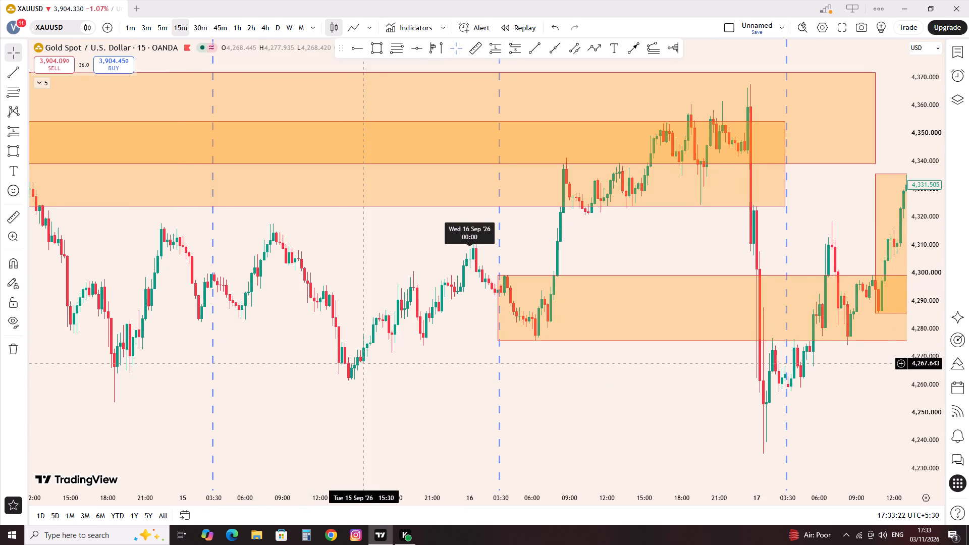
scroll(412, 333, up, 4)
click(518, 272)
drag(501, 242, 467, 254)
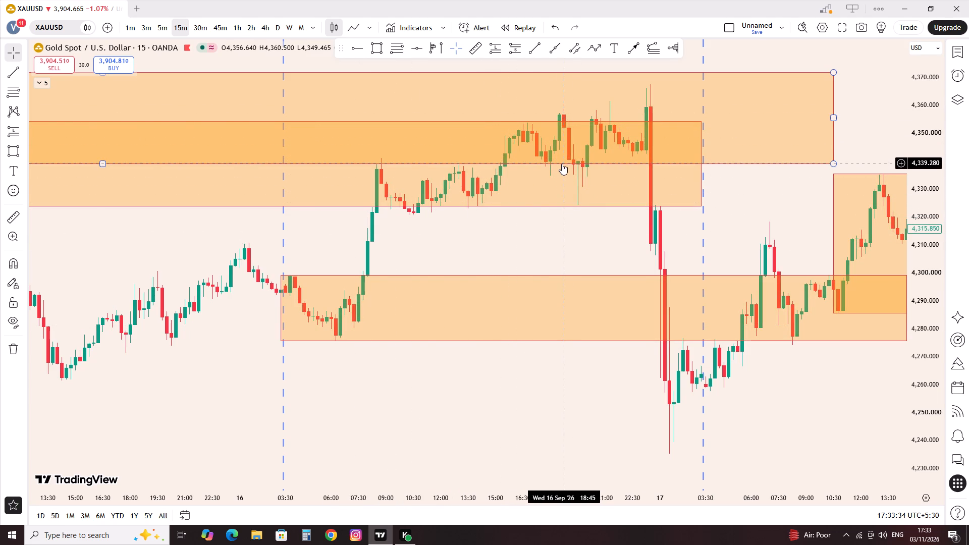
drag(552, 240, 472, 259)
scroll(500, 194, up, 3)
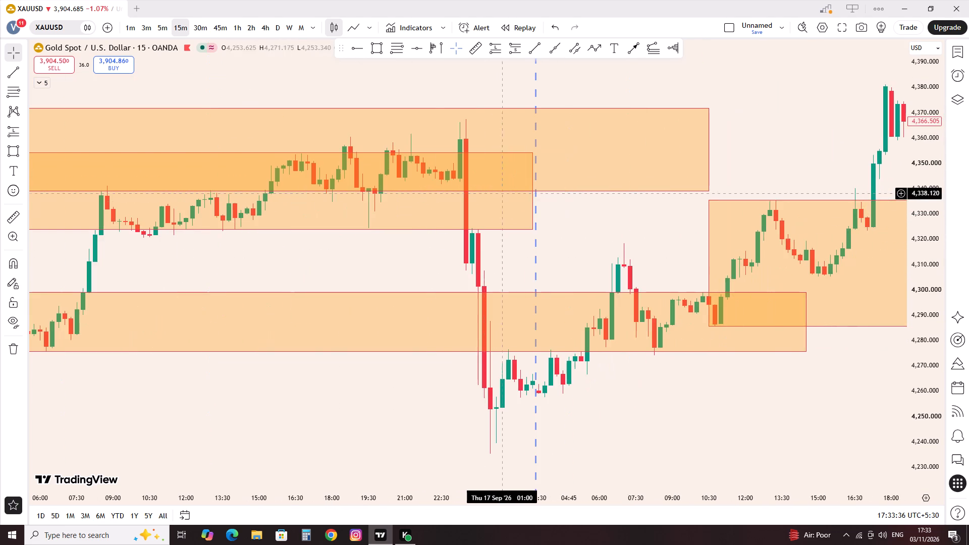
drag(397, 294, 379, 312)
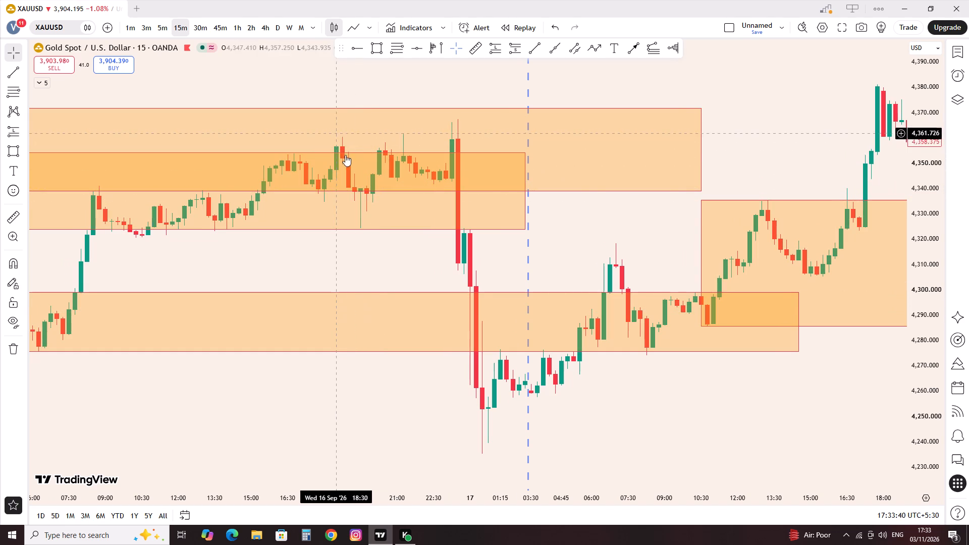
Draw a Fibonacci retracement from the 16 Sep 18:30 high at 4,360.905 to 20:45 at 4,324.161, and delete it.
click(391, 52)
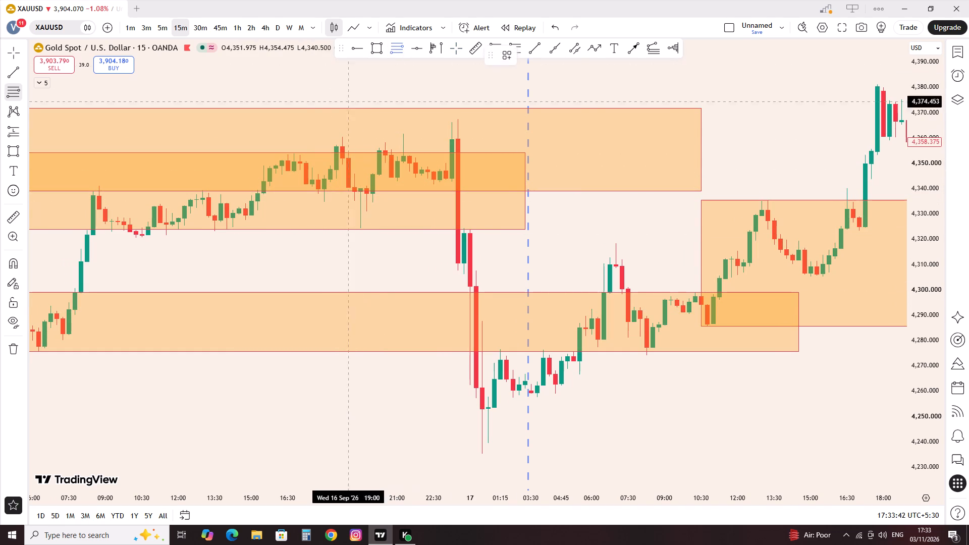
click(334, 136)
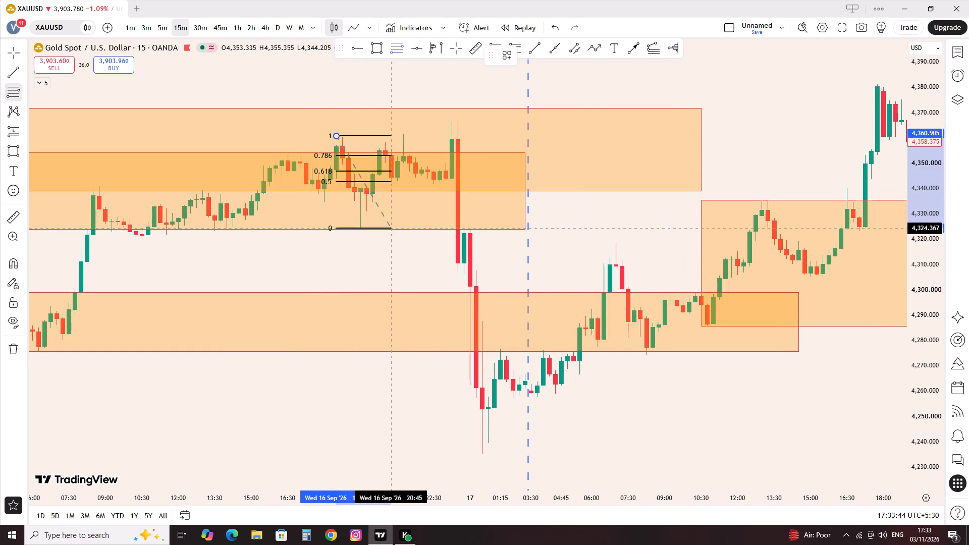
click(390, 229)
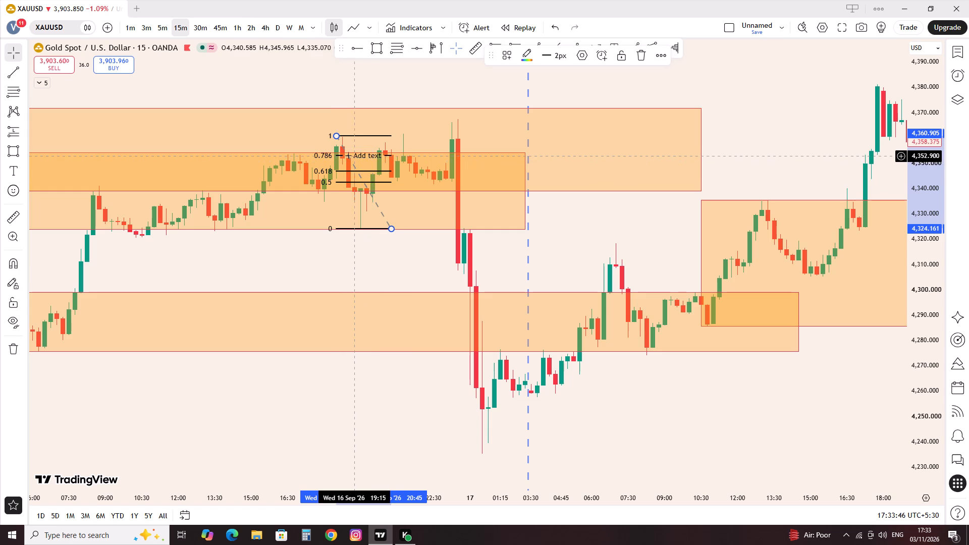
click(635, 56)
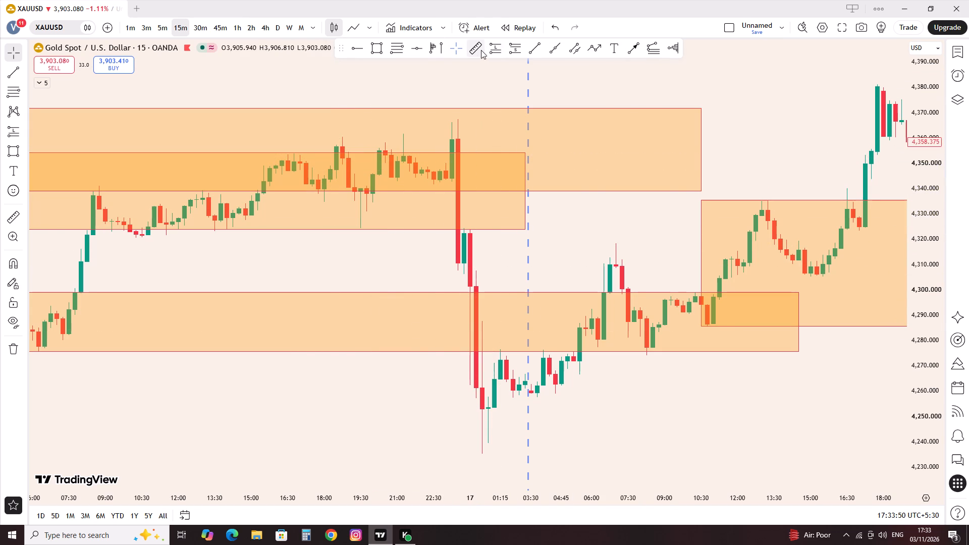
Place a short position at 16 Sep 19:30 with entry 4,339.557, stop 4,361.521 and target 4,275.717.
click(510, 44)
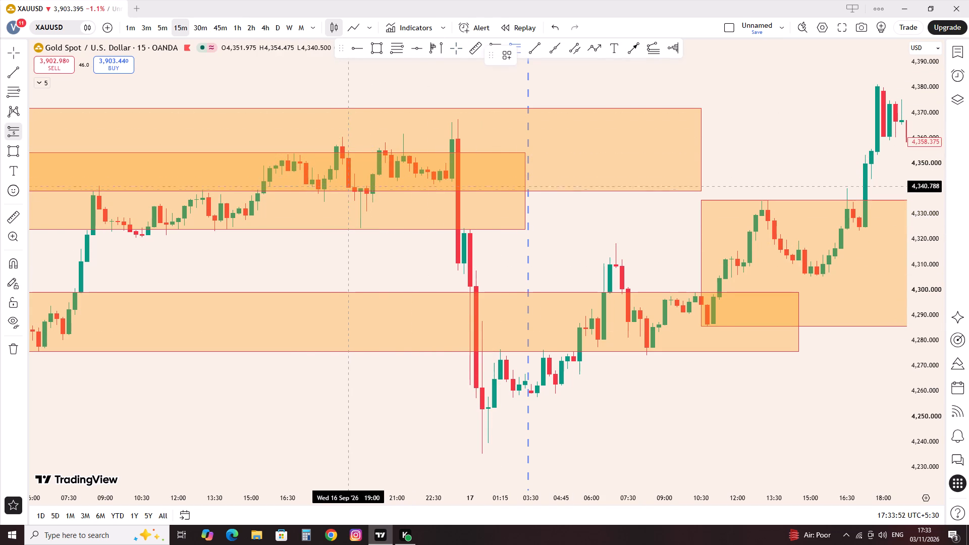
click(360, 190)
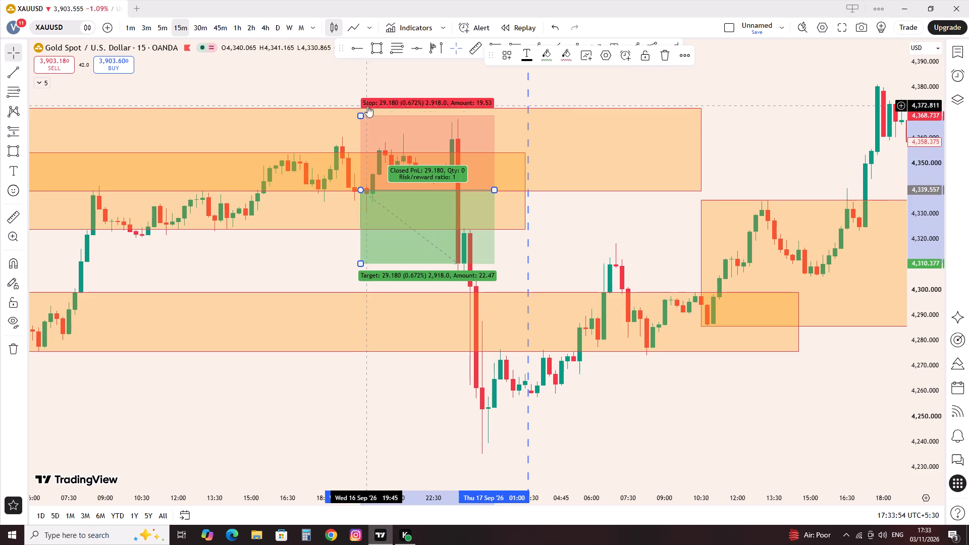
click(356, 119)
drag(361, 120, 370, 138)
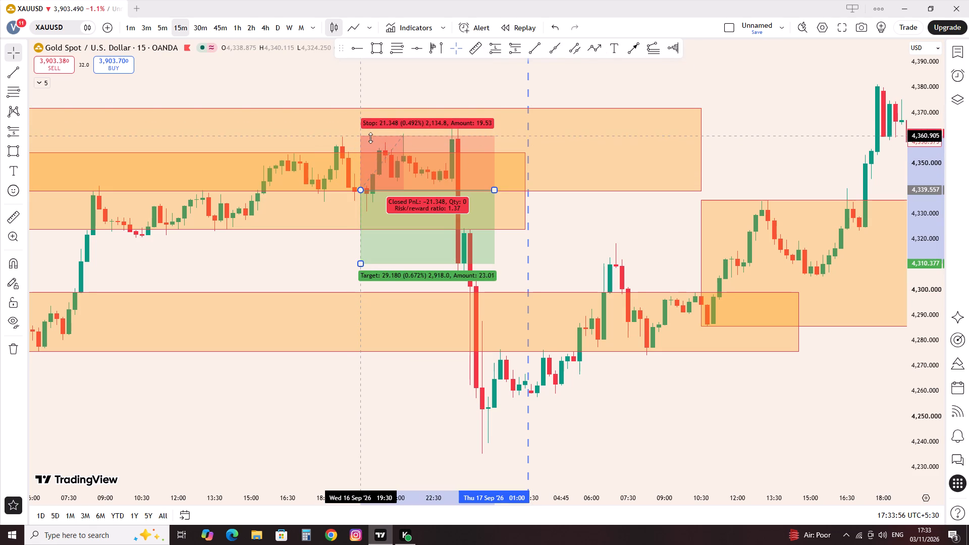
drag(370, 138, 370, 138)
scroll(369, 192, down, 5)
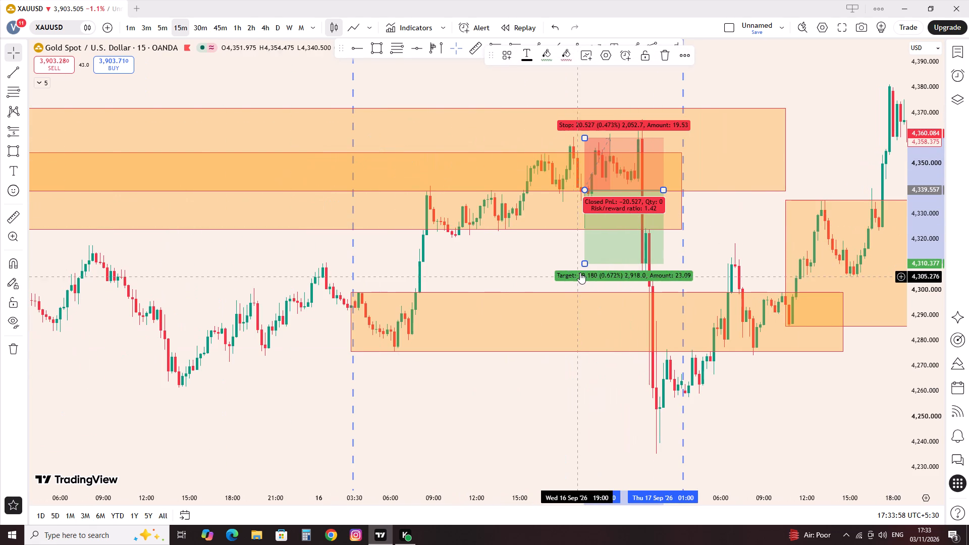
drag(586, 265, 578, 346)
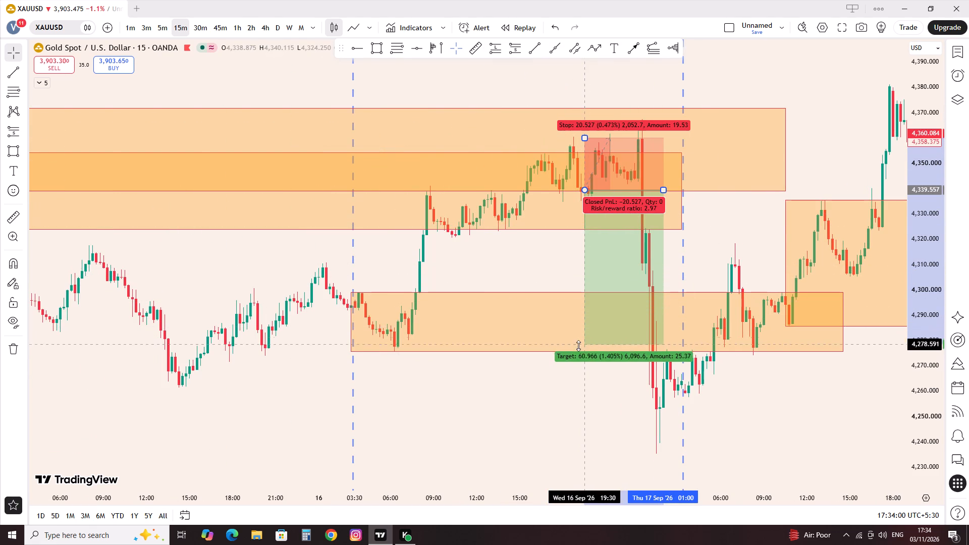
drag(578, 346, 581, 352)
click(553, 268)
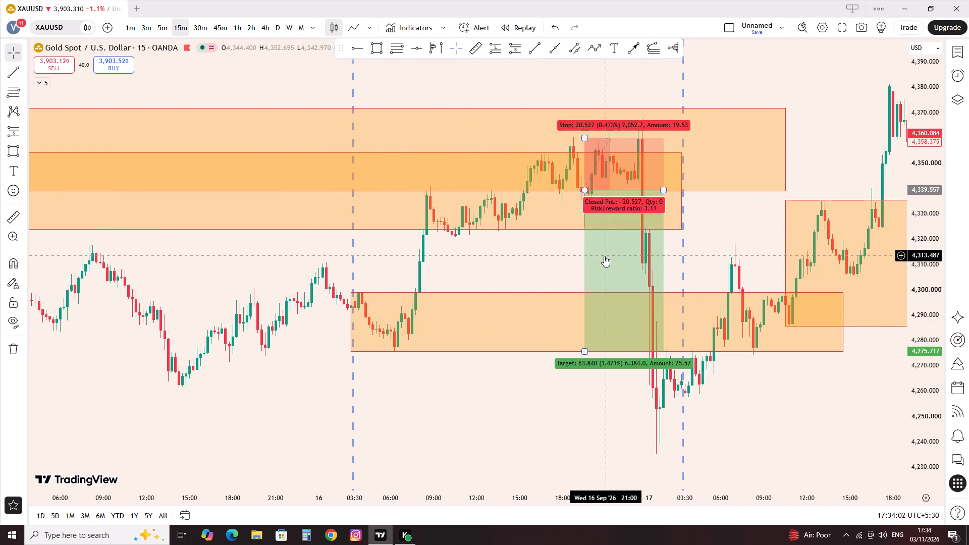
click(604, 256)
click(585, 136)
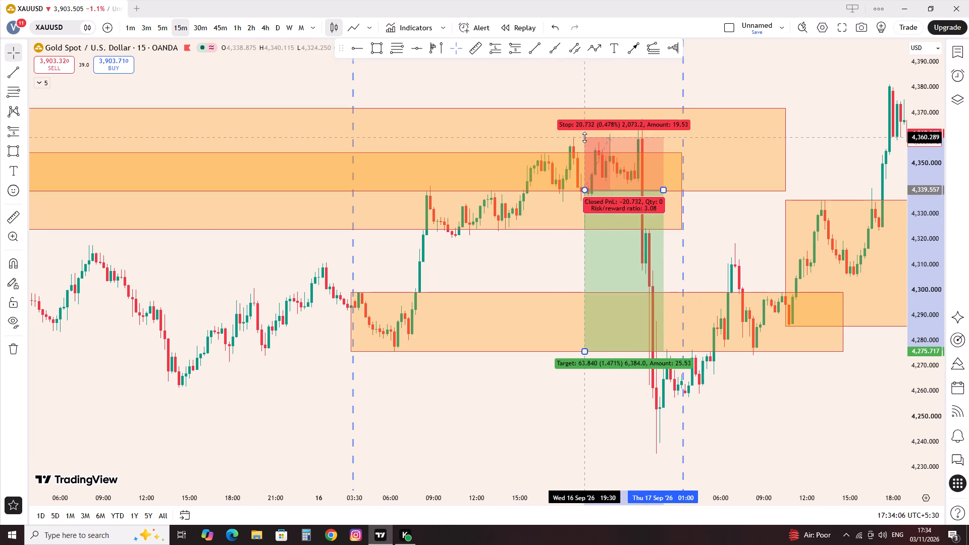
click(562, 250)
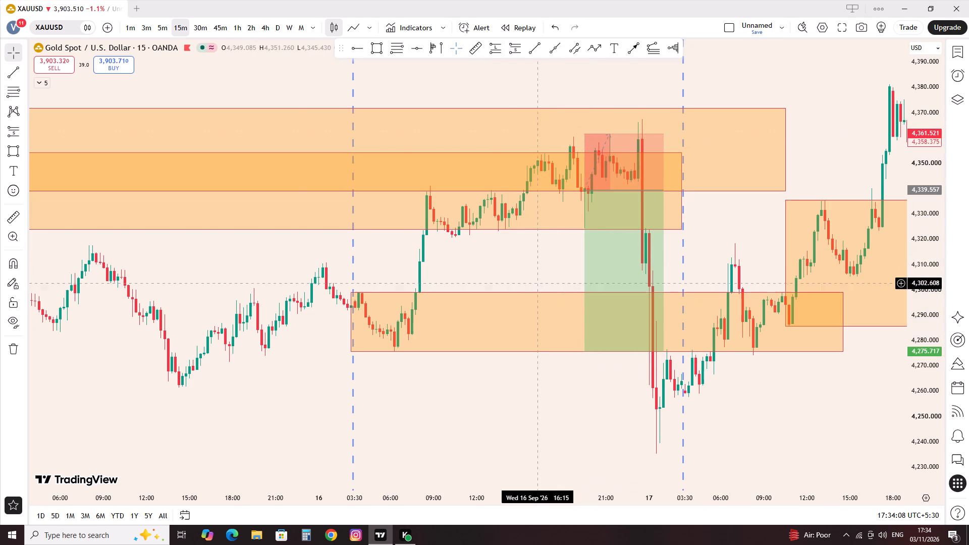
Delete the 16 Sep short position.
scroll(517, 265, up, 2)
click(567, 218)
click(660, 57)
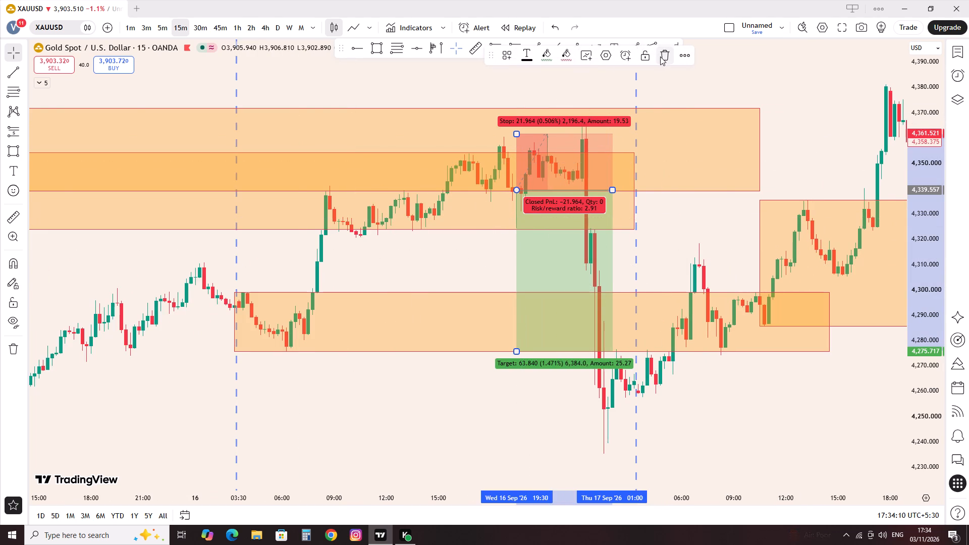
On the 4-hour chart, draw a rectangle zone over the 10 Sep 10:30 candle, 4,437.519 to 4,395.617, and extend it to 14 Sep 14:30.
scroll(624, 125, down, 8)
scroll(549, 184, down, 6)
click(270, 31)
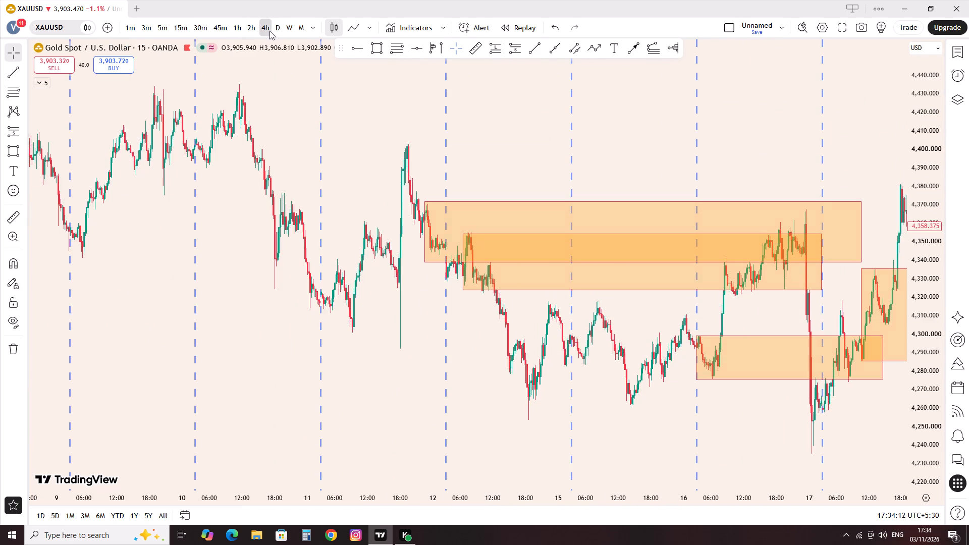
right_click(376, 142)
right_click(399, 155)
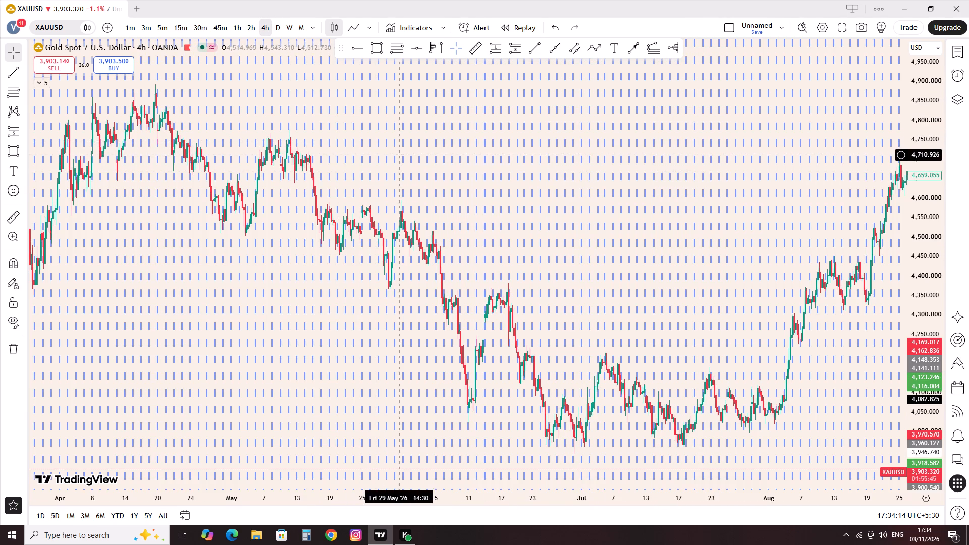
click(413, 177)
click(413, 163)
scroll(413, 167, up, 7)
scroll(419, 182, down, 7)
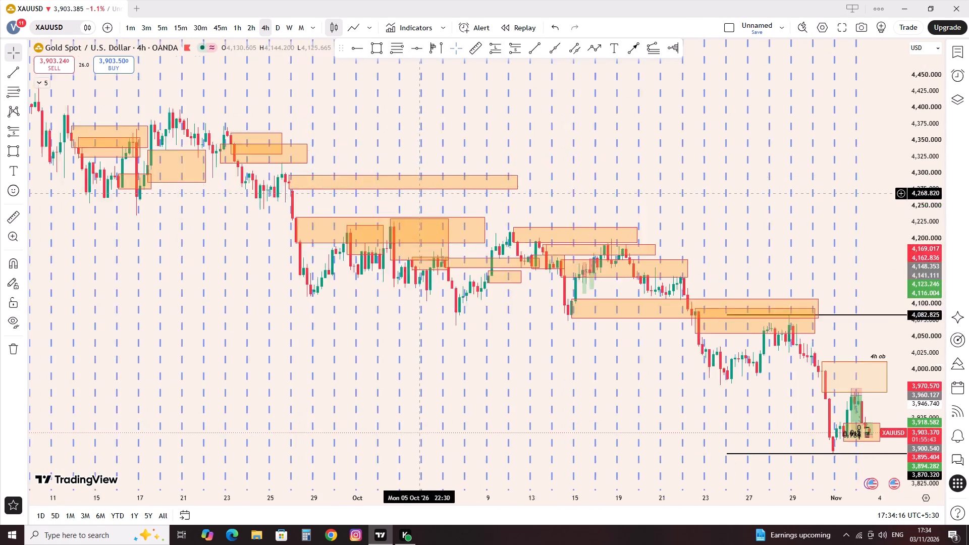
scroll(419, 194, down, 1)
drag(254, 374, 641, 383)
scroll(648, 354, up, 7)
drag(372, 167, 569, 219)
scroll(569, 218, up, 7)
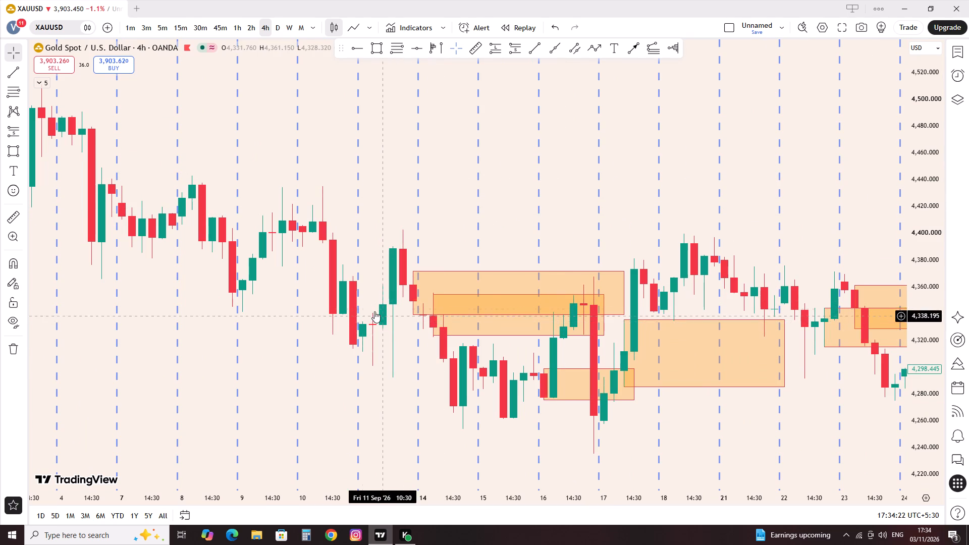
click(380, 56)
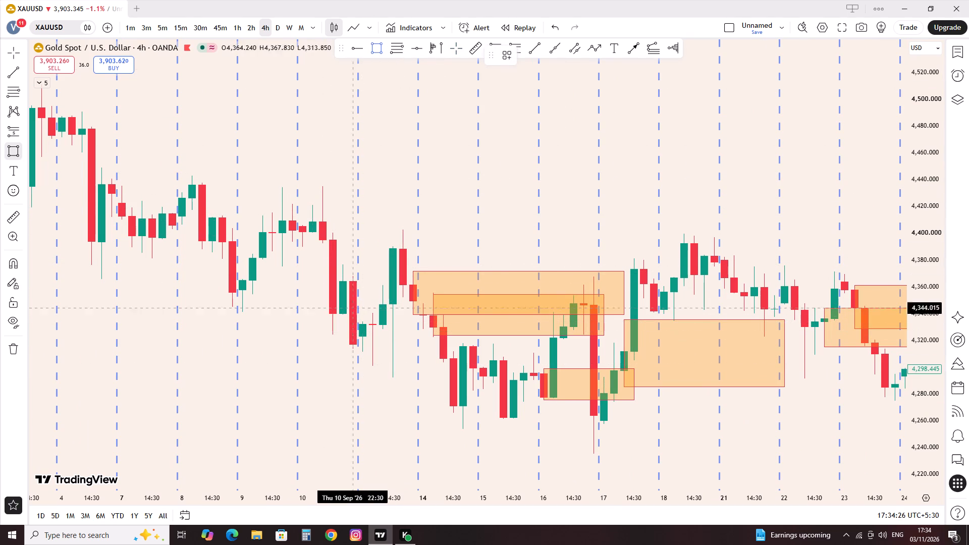
click(318, 183)
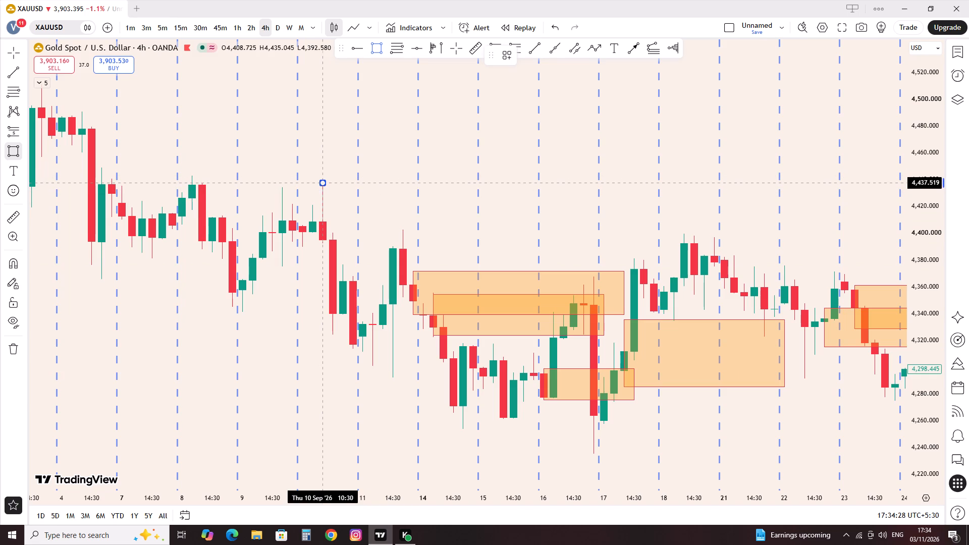
click(326, 239)
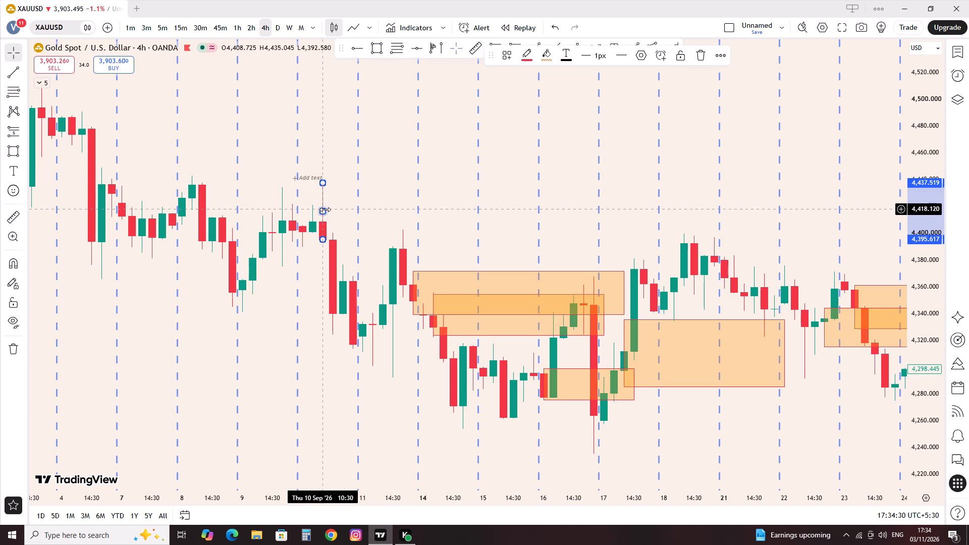
drag(325, 209, 455, 242)
click(534, 205)
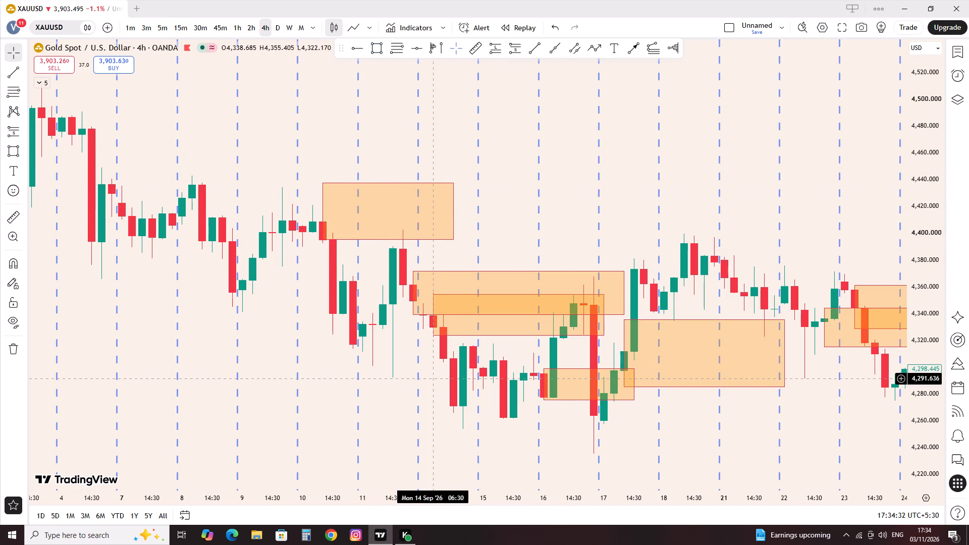
Measure the price drop from the 11 Sep swing high at the new zone's lower edge down to the 14 Sep candles.
drag(314, 410, 482, 447)
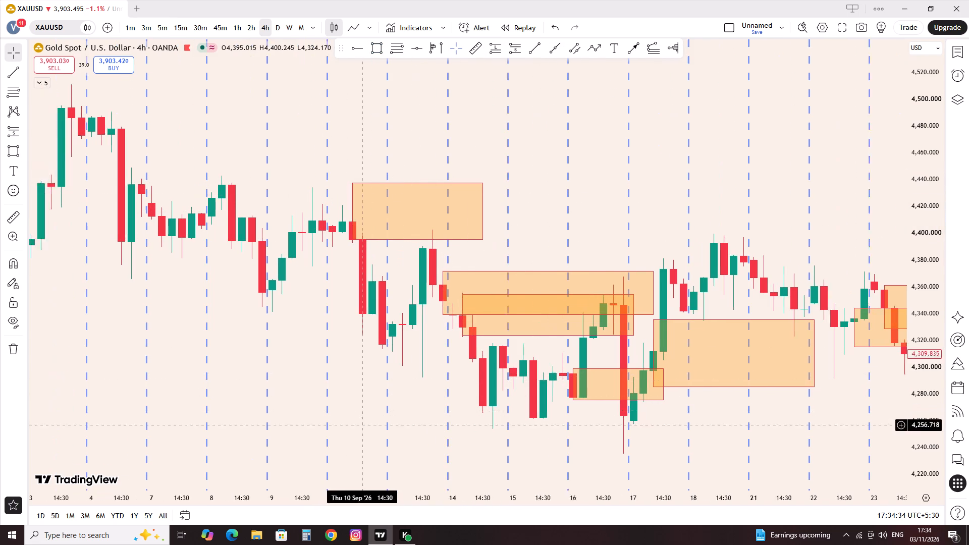
drag(482, 447, 541, 448)
click(466, 54)
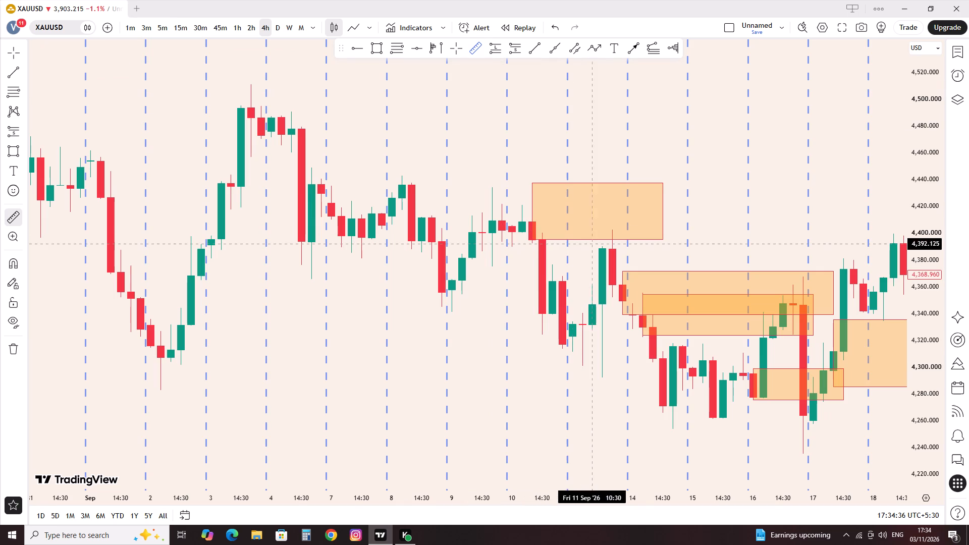
click(619, 239)
click(654, 409)
click(565, 387)
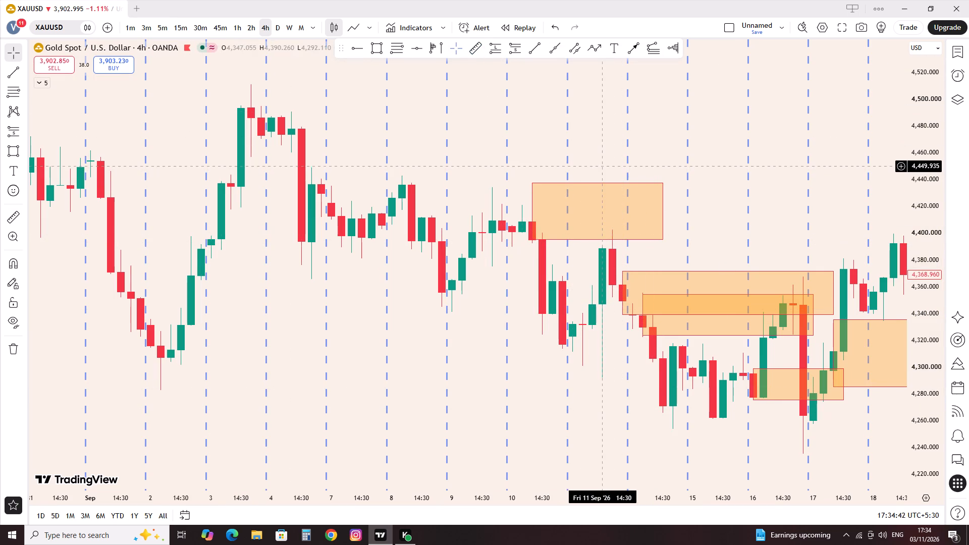
On the 15-minute chart, go to 11 Sep 2026 and examine how price behaves around the 10 Sep zone through 14 Sep.
click(177, 23)
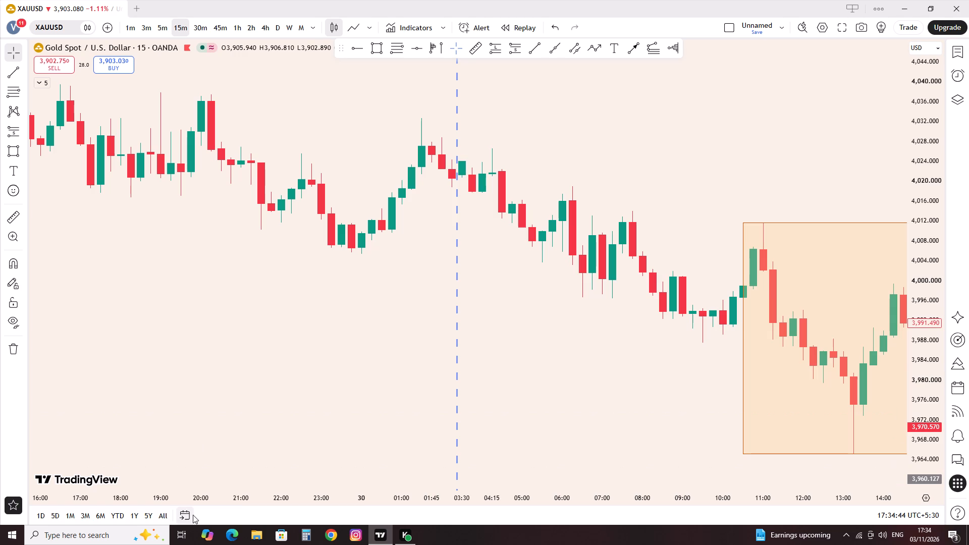
click(181, 509)
click(507, 285)
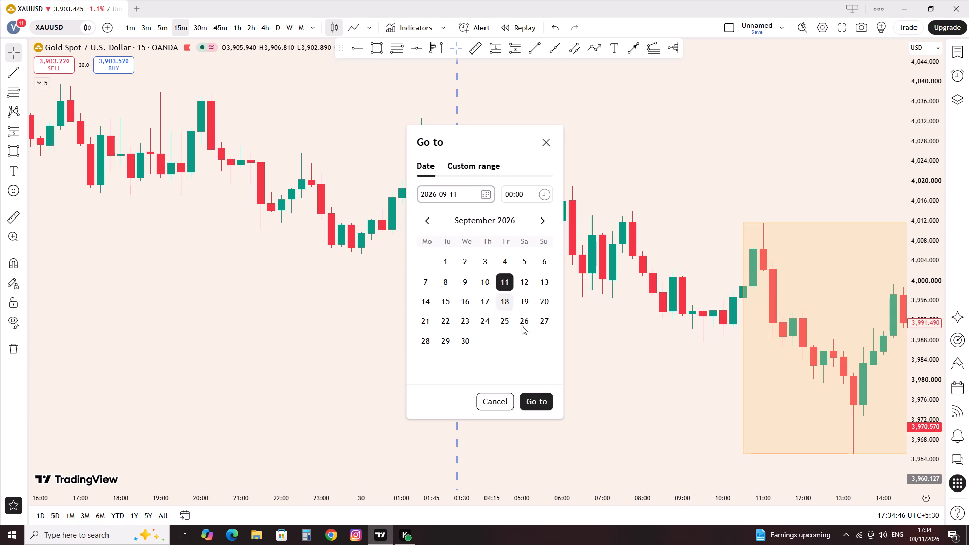
click(544, 395)
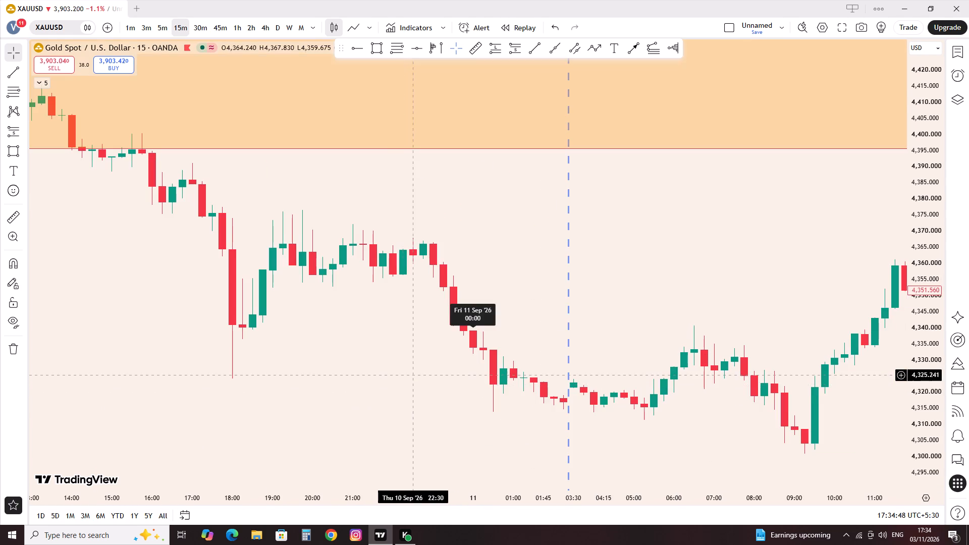
scroll(410, 375, down, 1)
click(390, 372)
drag(170, 403, 516, 437)
scroll(486, 385, down, 3)
scroll(495, 338, down, 2)
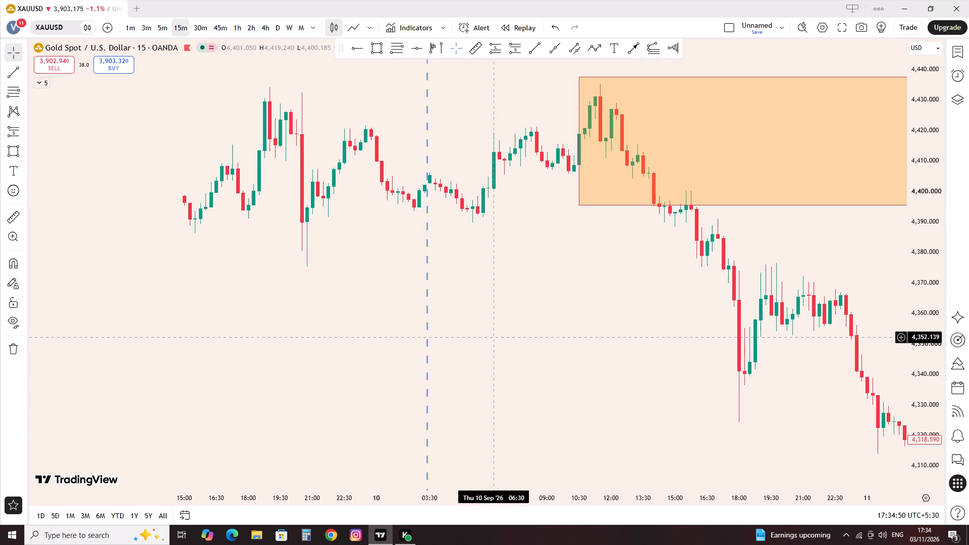
drag(699, 338, 231, 332)
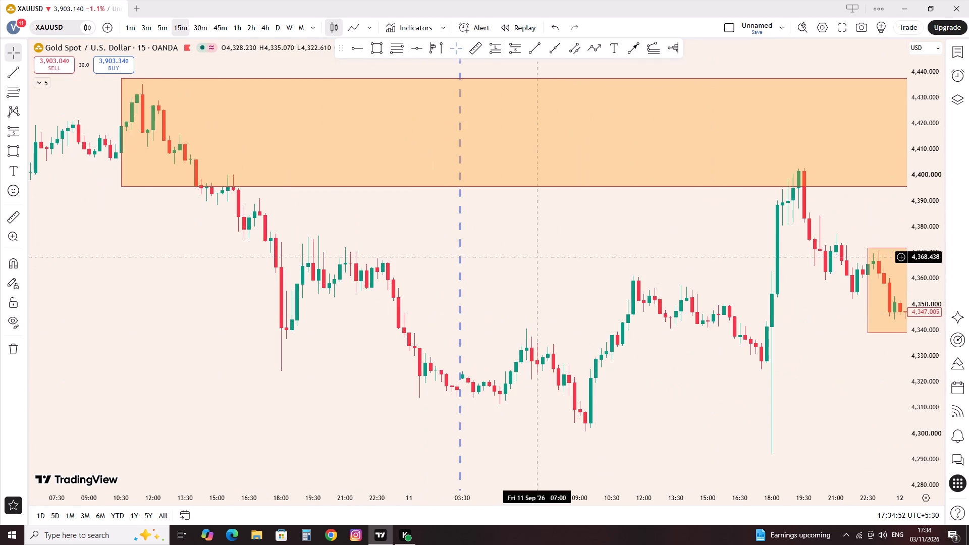
drag(697, 240, 552, 256)
scroll(574, 236, up, 2)
scroll(575, 236, down, 1)
drag(560, 207, 468, 291)
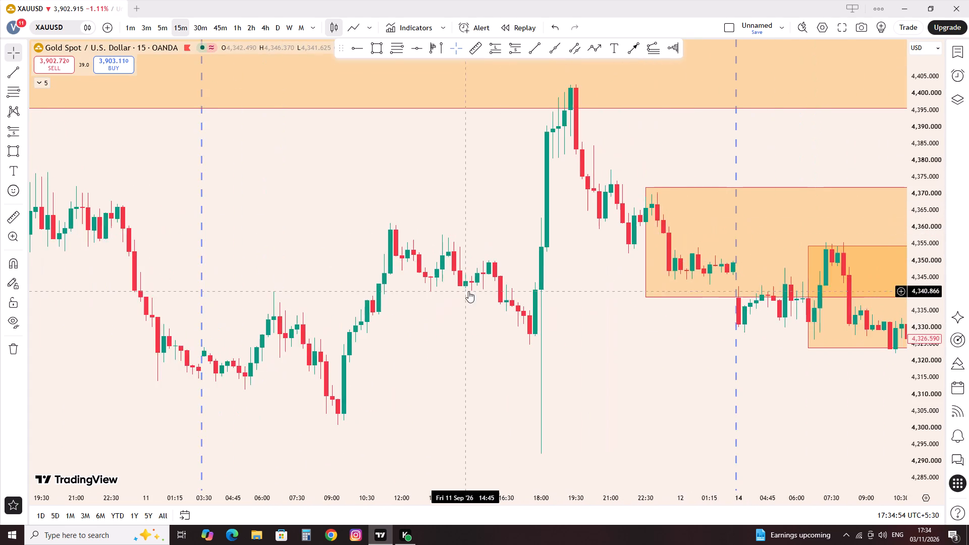
scroll(399, 221, down, 6)
drag(608, 257, 444, 270)
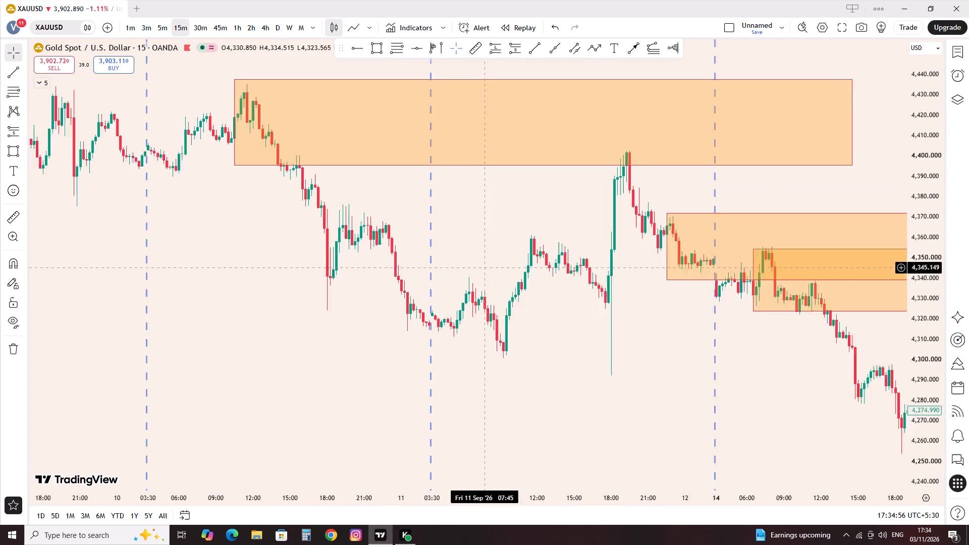
drag(444, 270, 319, 272)
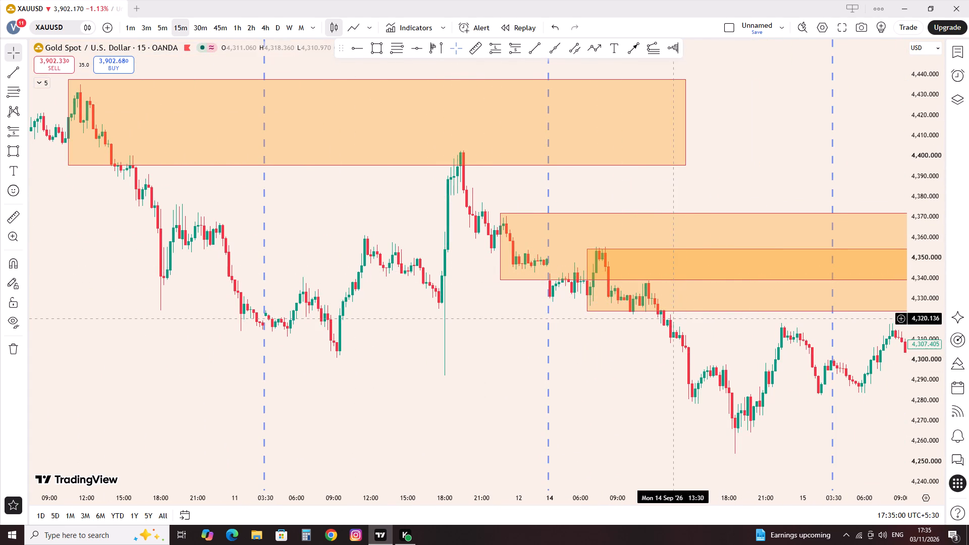
drag(429, 300, 749, 376)
On the 4-hour chart, draw a rectangle zone over the 9 Sep 06:30 candle, 4,383.550 to 4,351.367, and extend it to 10 Sep 02:30.
click(267, 31)
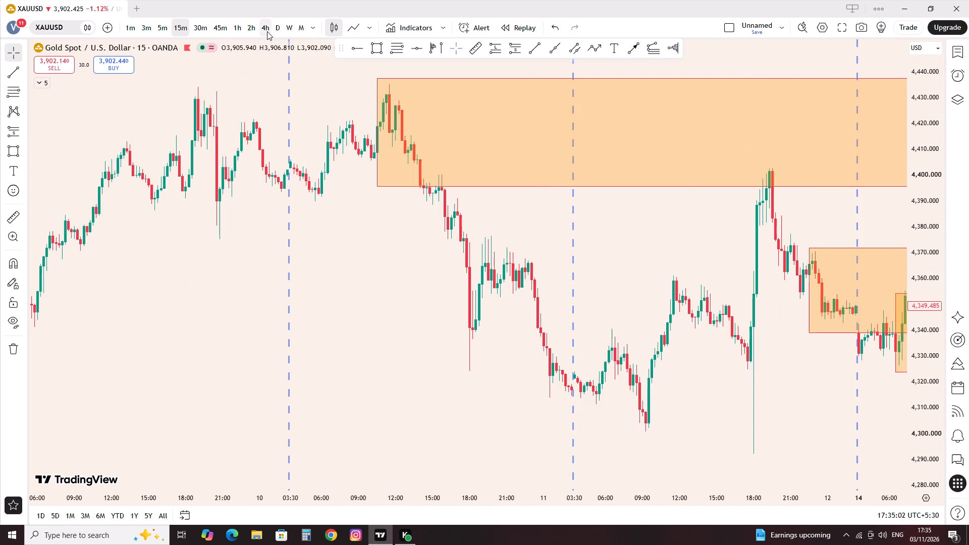
right_click(471, 150)
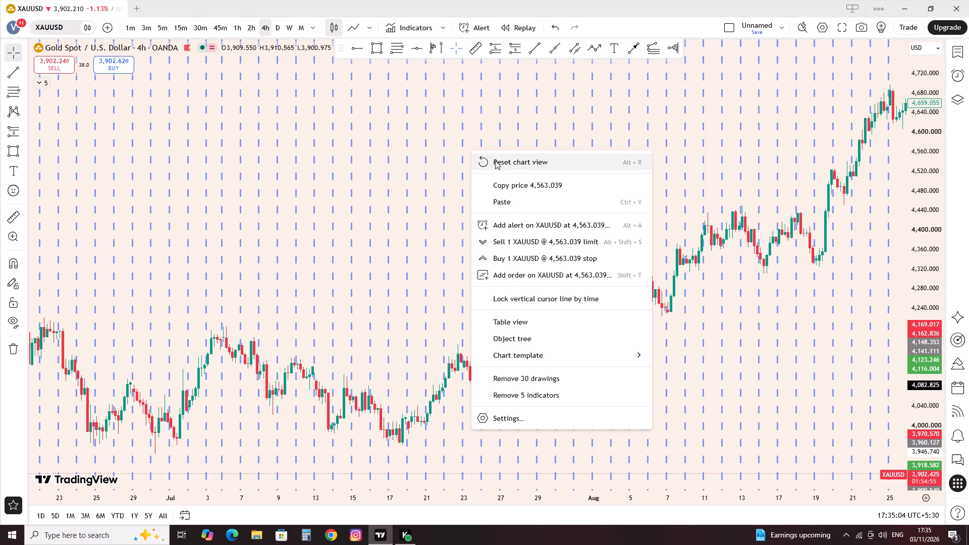
click(495, 160)
drag(116, 293, 613, 378)
scroll(579, 325, up, 4)
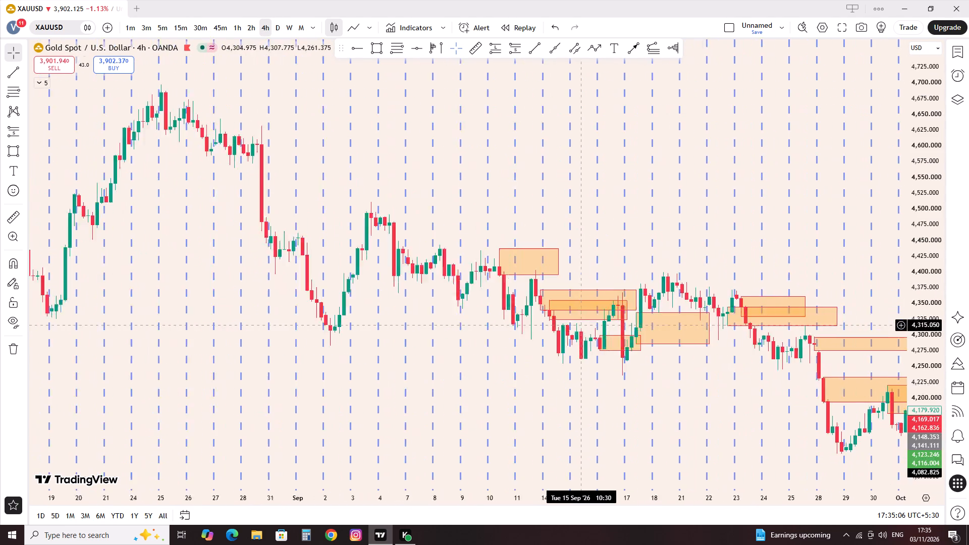
scroll(579, 325, up, 4)
drag(309, 333, 743, 368)
scroll(717, 320, up, 6)
scroll(579, 227, up, 1)
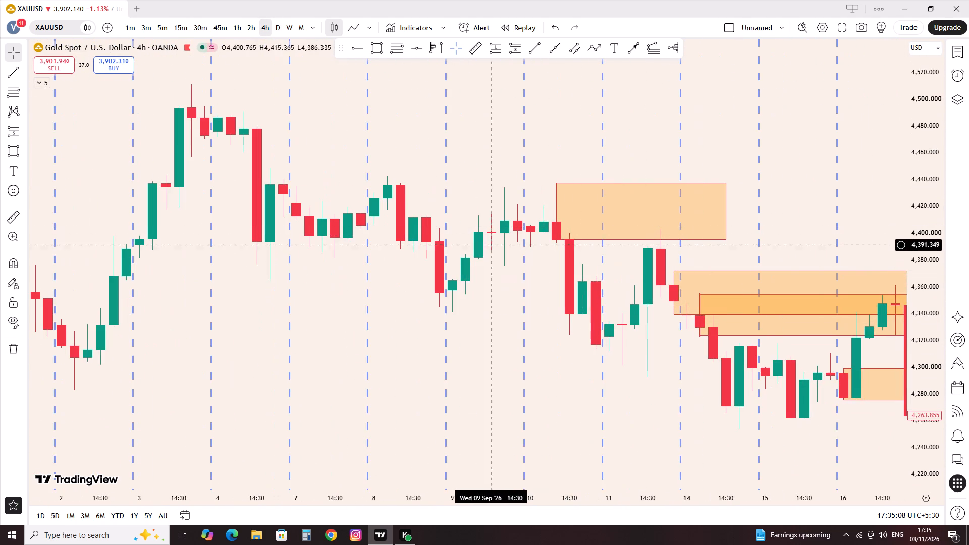
drag(433, 273, 469, 309)
click(525, 295)
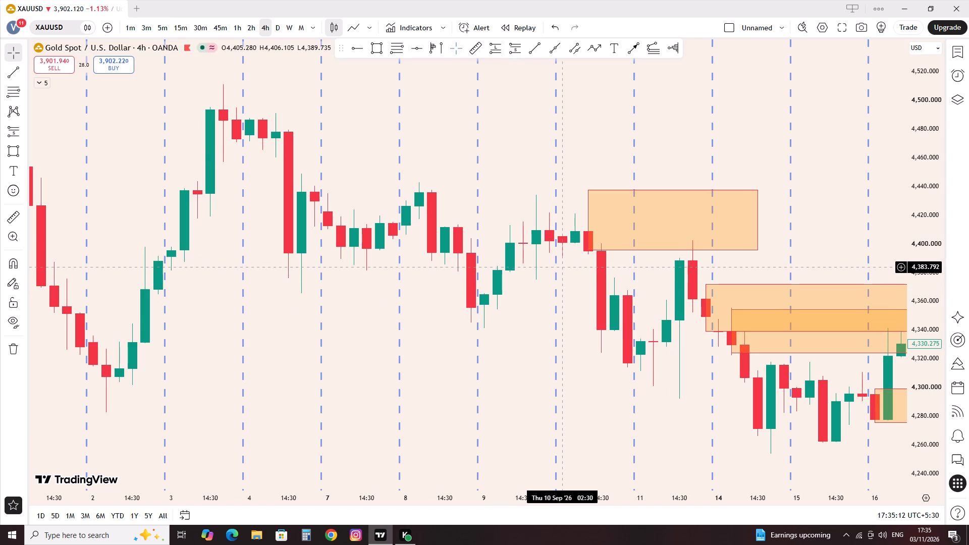
drag(473, 333, 634, 391)
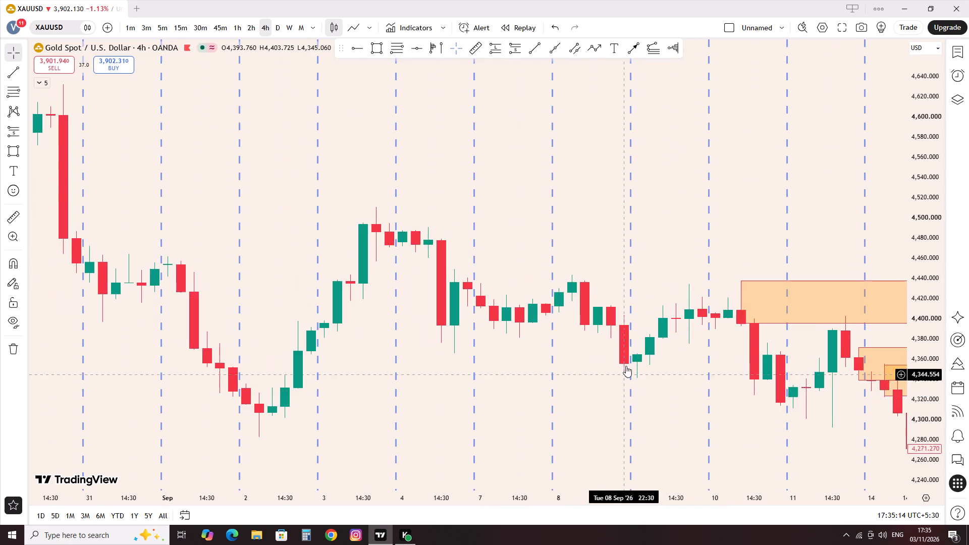
scroll(626, 366, up, 5)
scroll(434, 145, up, 2)
click(372, 50)
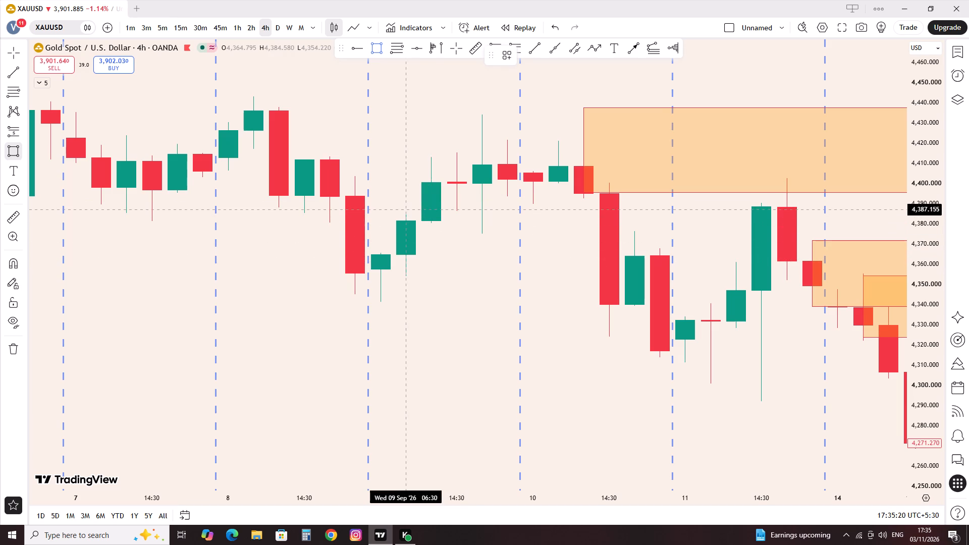
click(408, 217)
click(413, 282)
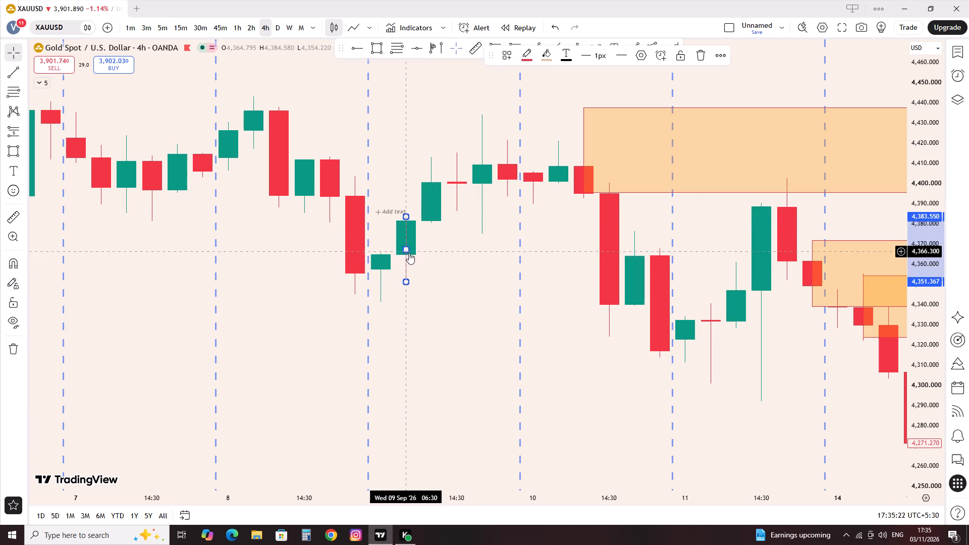
drag(409, 251, 526, 270)
click(565, 247)
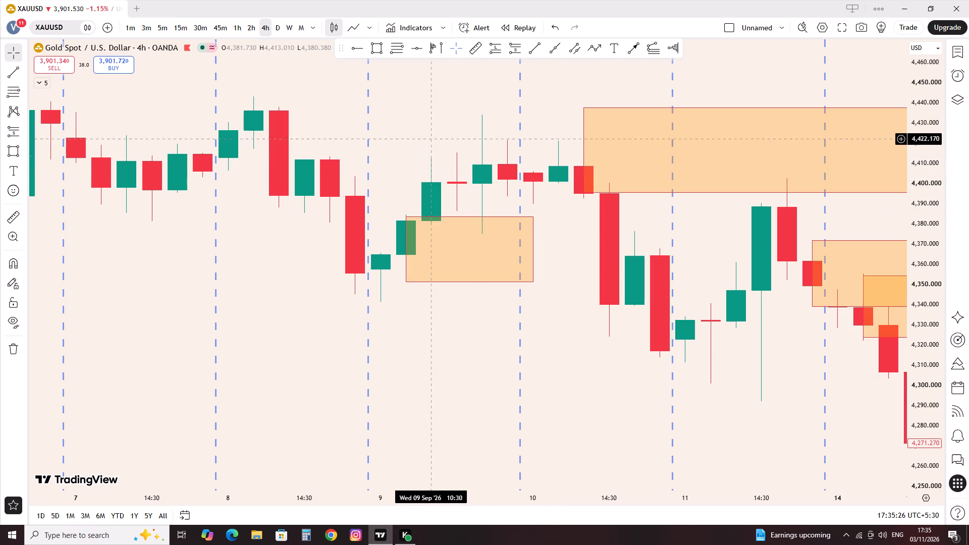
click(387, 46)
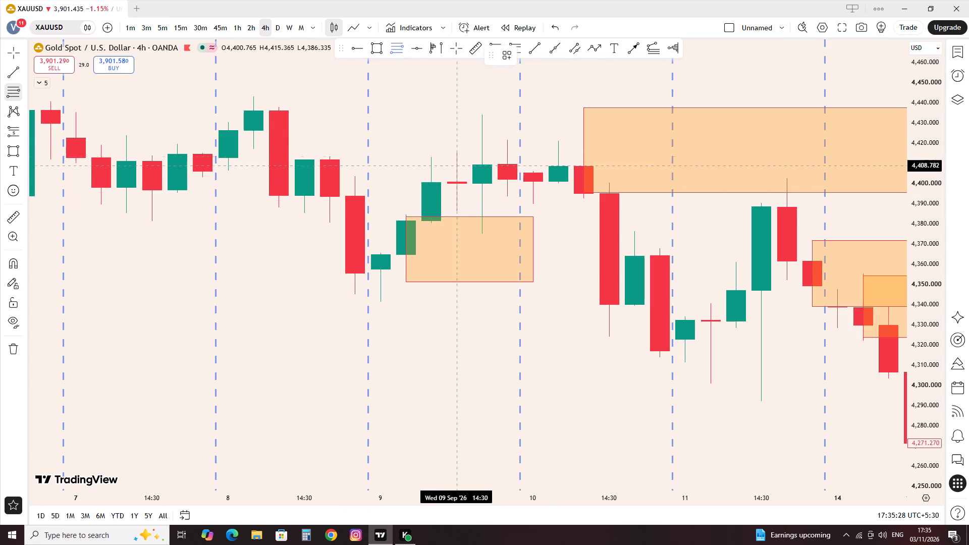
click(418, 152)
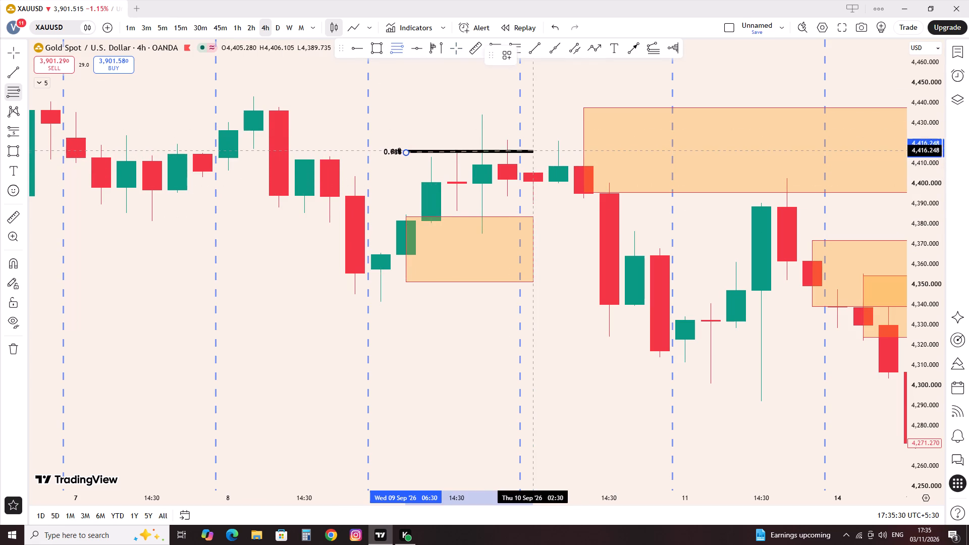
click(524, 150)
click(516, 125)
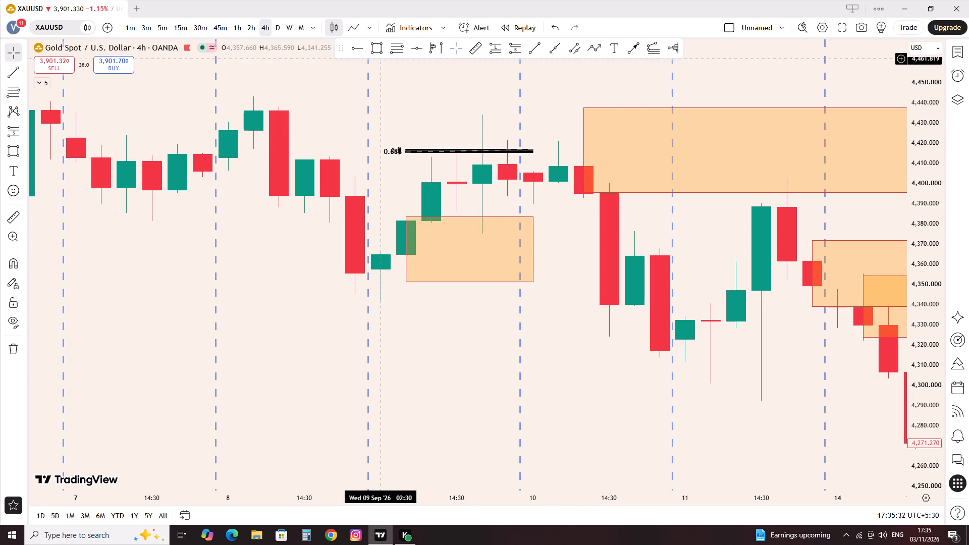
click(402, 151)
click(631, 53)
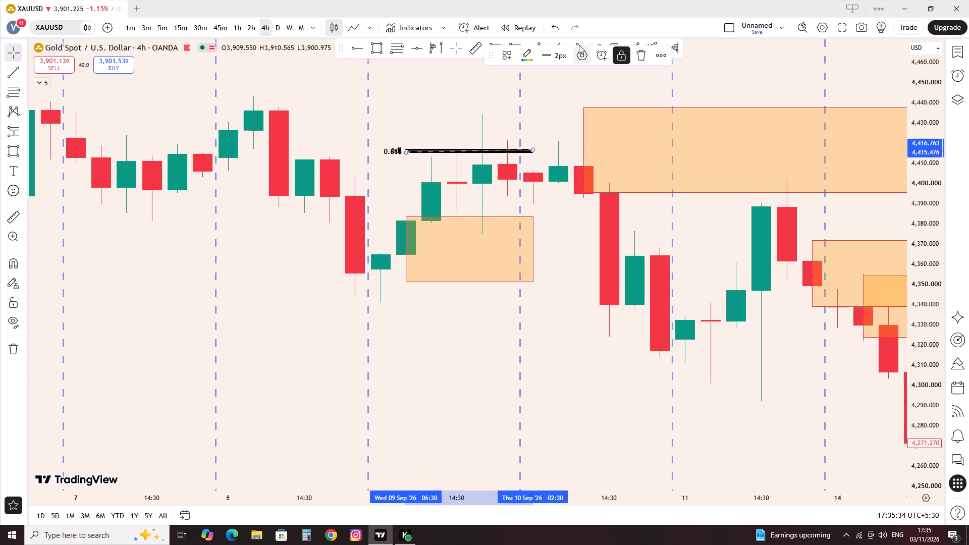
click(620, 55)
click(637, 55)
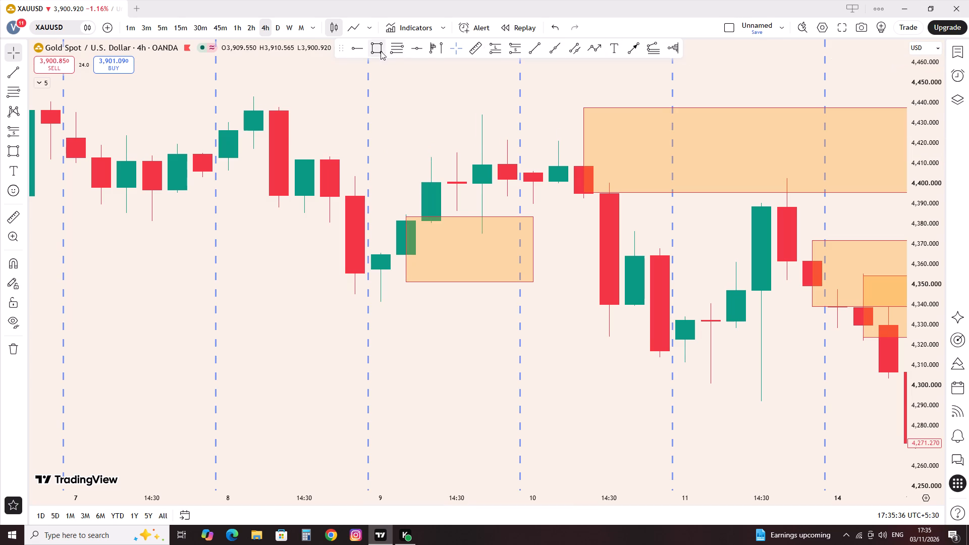
Draw a thin rectangle from 9 Sep 10:30 to 10 Sep 02:30, spanning 4,415.991 down to about 4,413.
click(381, 51)
click(439, 151)
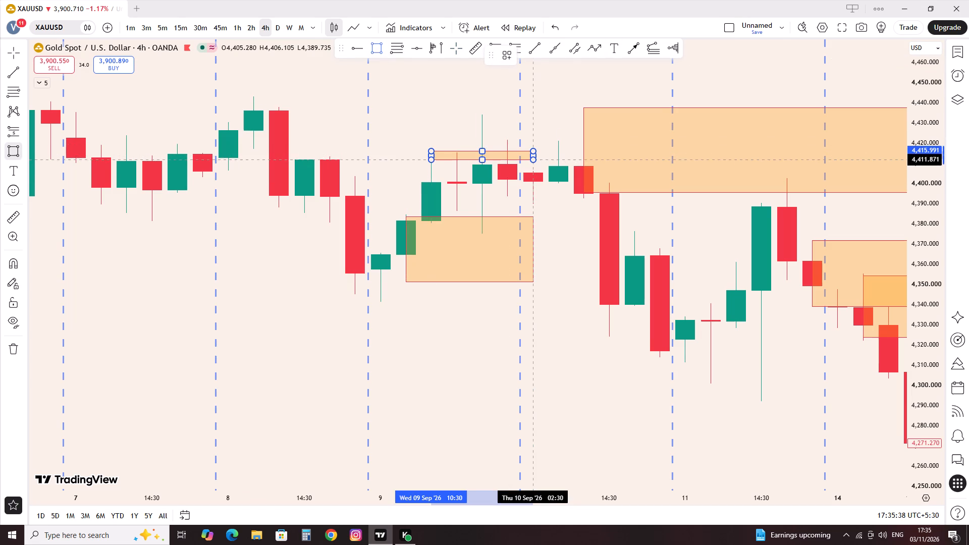
click(527, 156)
click(520, 134)
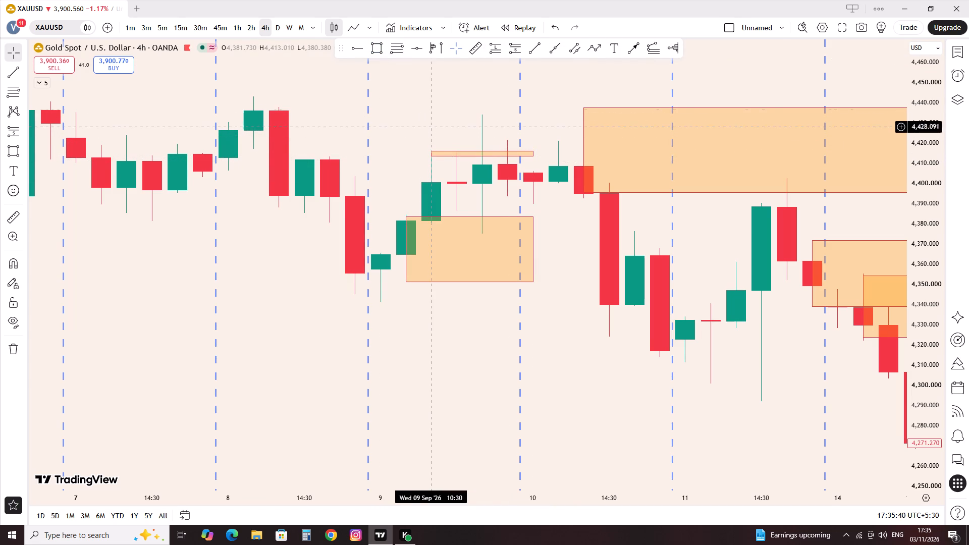
On the 15-minute chart, go to 9 Sep 2026 and examine price action between the two 9 Sep zones up to 10 Sep.
click(176, 25)
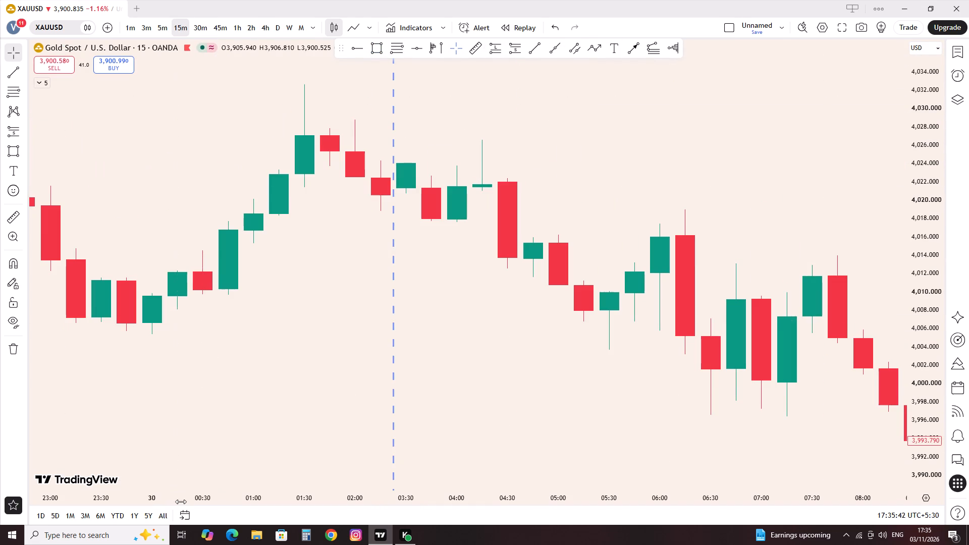
click(184, 518)
click(462, 284)
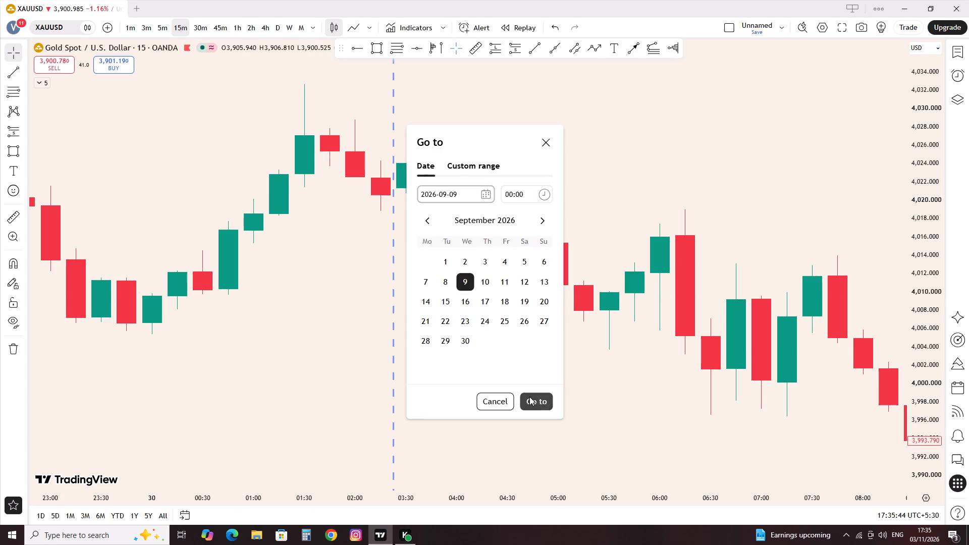
click(529, 397)
click(422, 345)
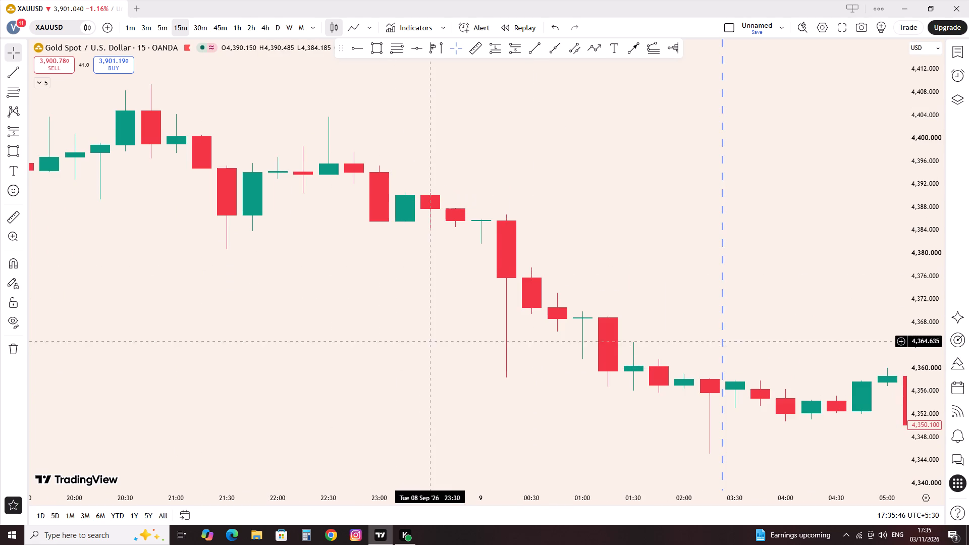
scroll(429, 335, down, 13)
drag(634, 310, 261, 349)
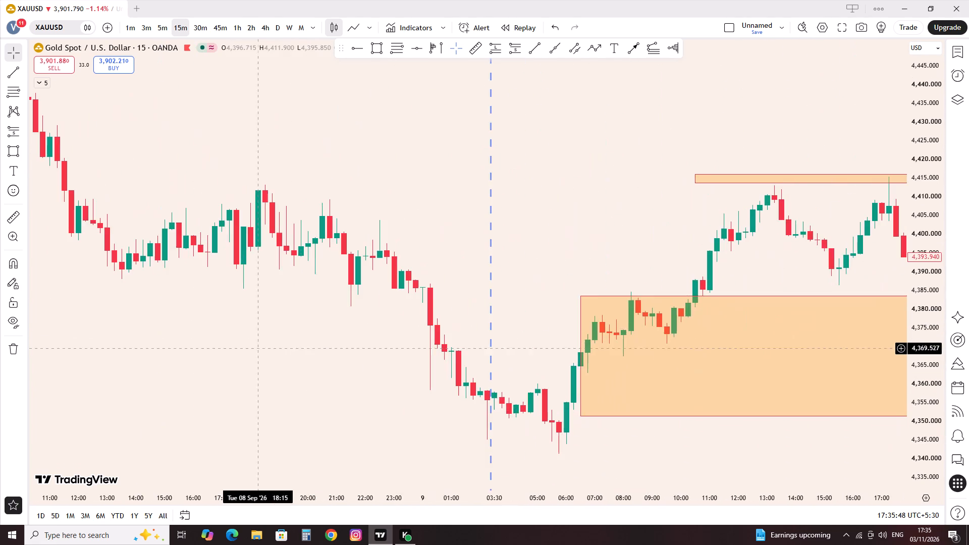
scroll(456, 198, down, 3)
drag(610, 215, 251, 233)
scroll(304, 160, up, 4)
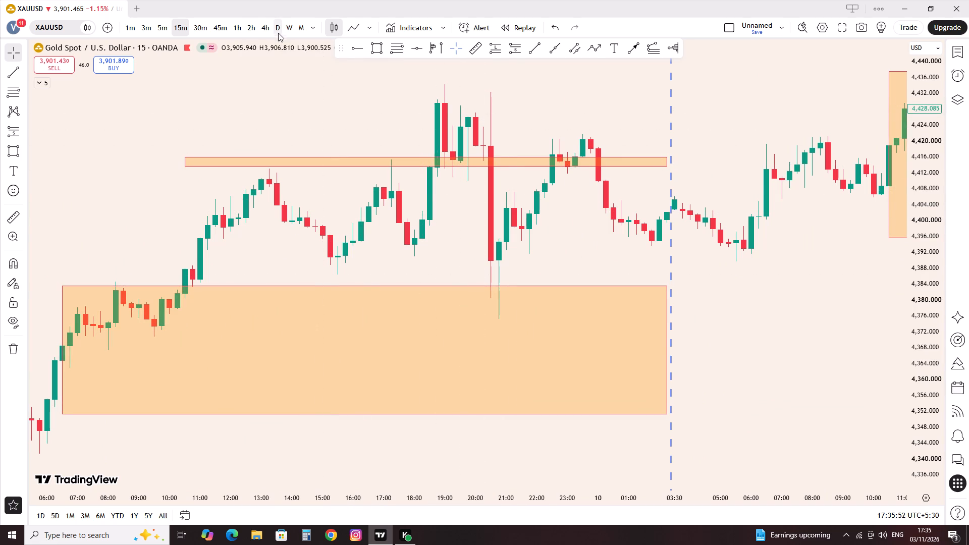
On the 4-hour chart, draw a rectangle zone from the 8 Sep 06:30 candle, 4,442.827 to about 4,413, and extend it to 10 Sep 14:30.
click(267, 34)
scroll(317, 139, down, 4)
scroll(355, 139, up, 10)
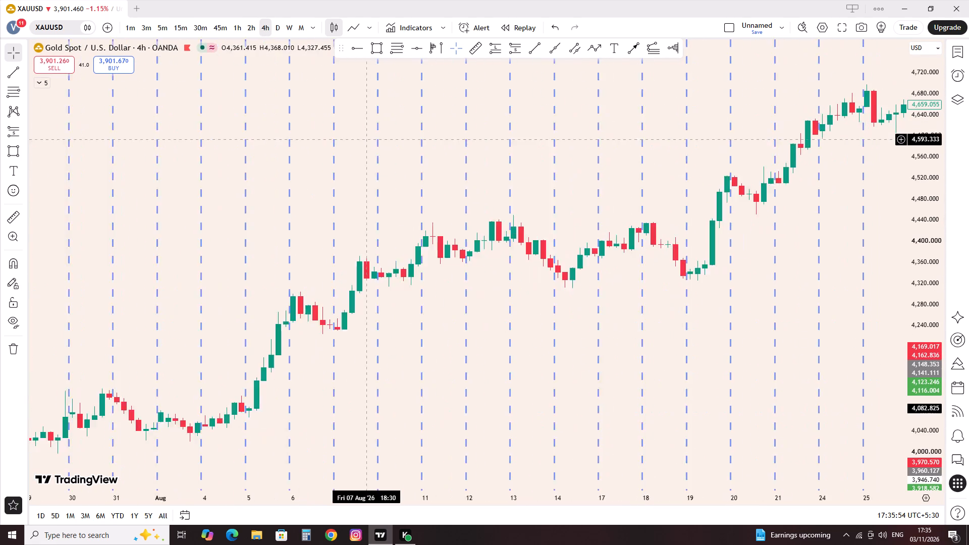
drag(468, 173, 135, 165)
drag(696, 188, 243, 223)
right_click(595, 199)
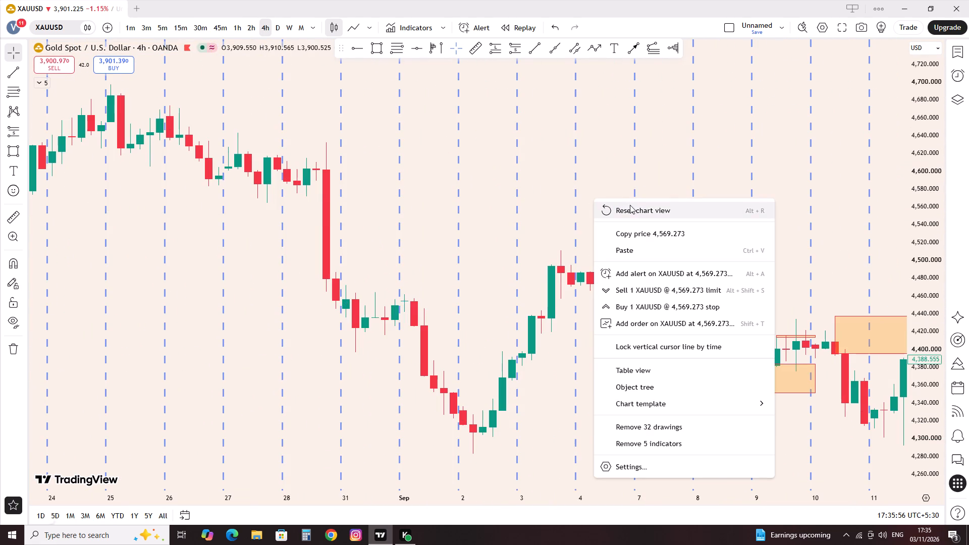
click(542, 174)
scroll(535, 170, up, 6)
scroll(574, 229, up, 3)
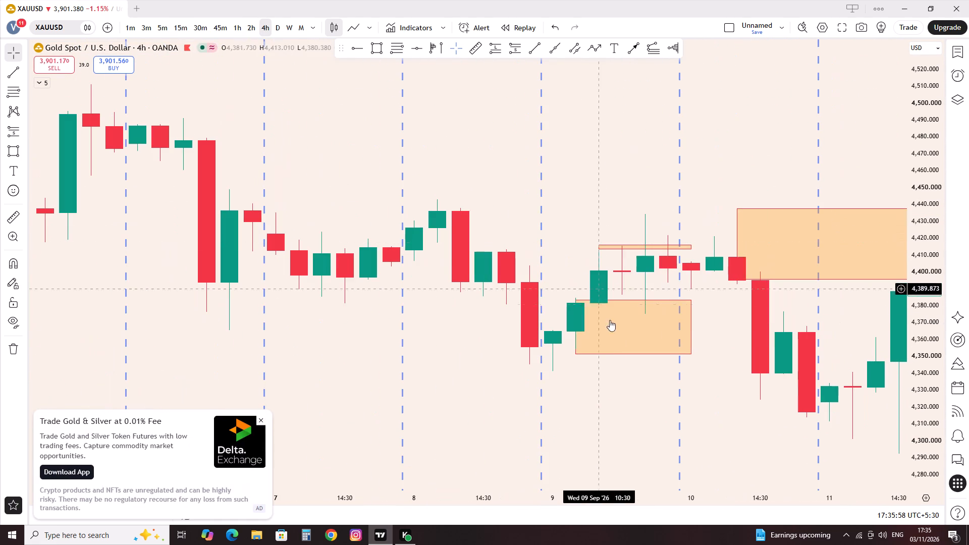
click(384, 51)
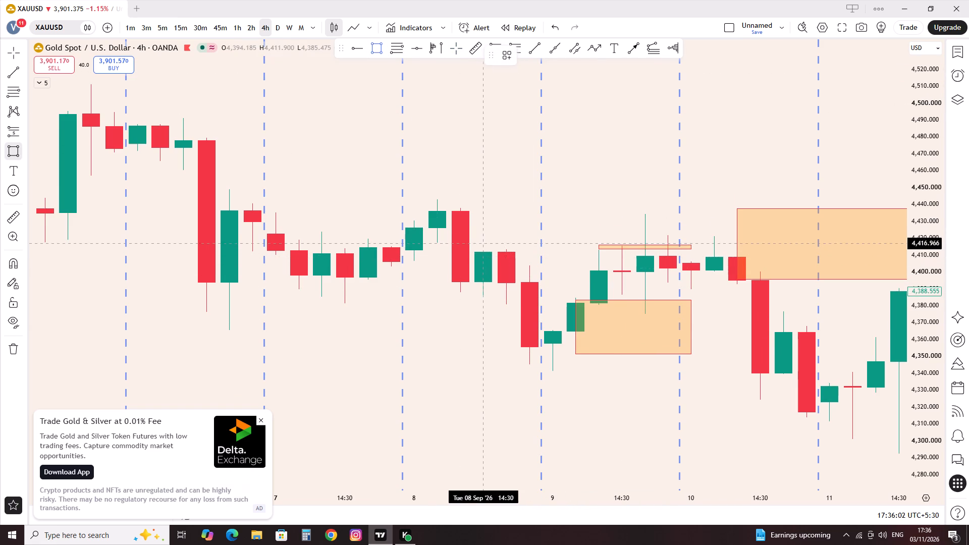
click(438, 200)
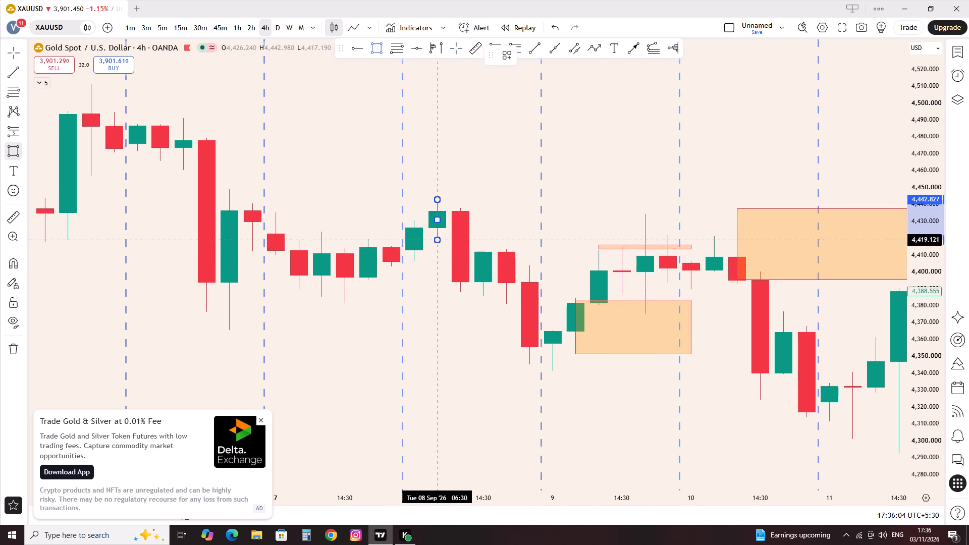
click(441, 250)
drag(435, 226, 749, 240)
drag(652, 129, 647, 129)
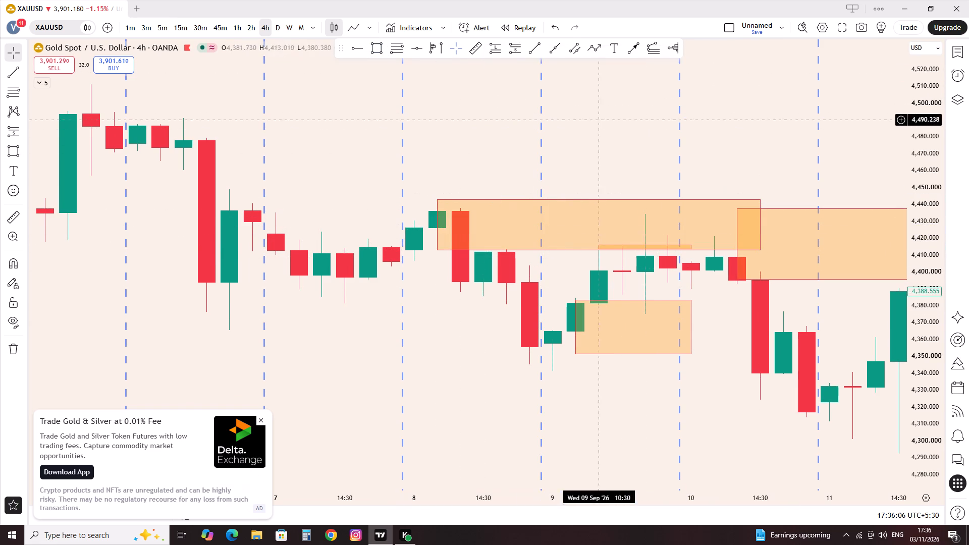
Draw a rectangle zone from the 8 Sep 18:30 candle, 4,416.350 to 4,382.793, and extend it to 10 Sep 02:30.
click(368, 48)
drag(510, 301, 510, 296)
click(510, 245)
drag(506, 276, 681, 297)
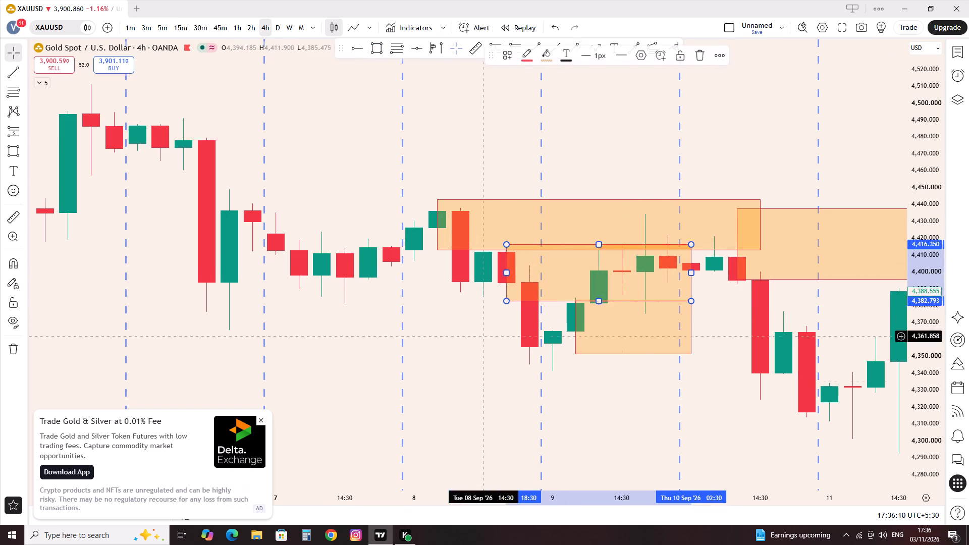
Dismiss the chart advertisement and the offer to go ad-free.
click(261, 421)
drag(245, 342, 413, 391)
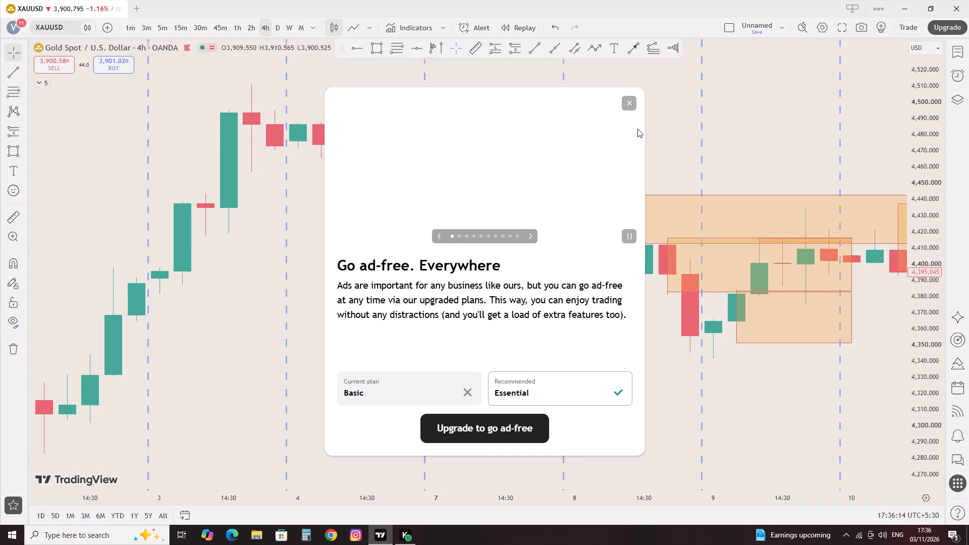
click(628, 112)
click(635, 103)
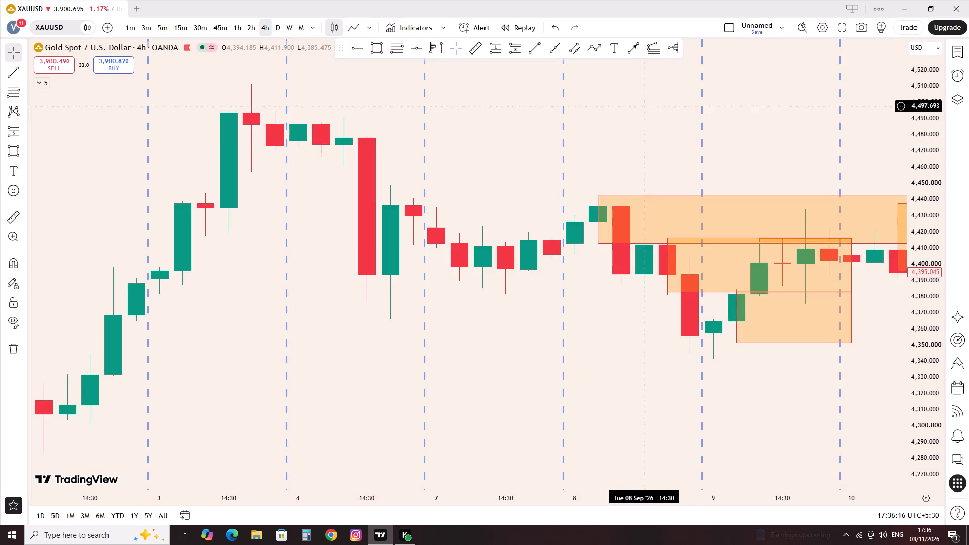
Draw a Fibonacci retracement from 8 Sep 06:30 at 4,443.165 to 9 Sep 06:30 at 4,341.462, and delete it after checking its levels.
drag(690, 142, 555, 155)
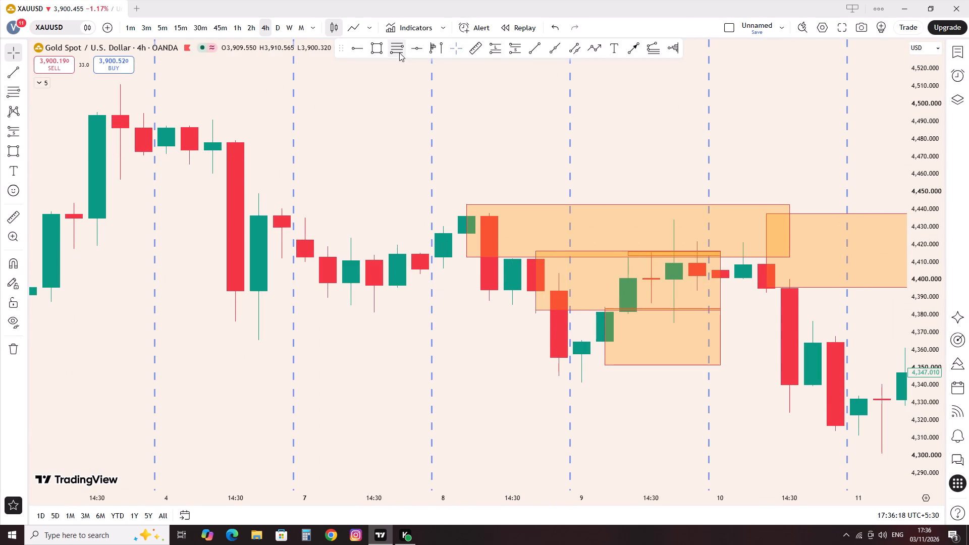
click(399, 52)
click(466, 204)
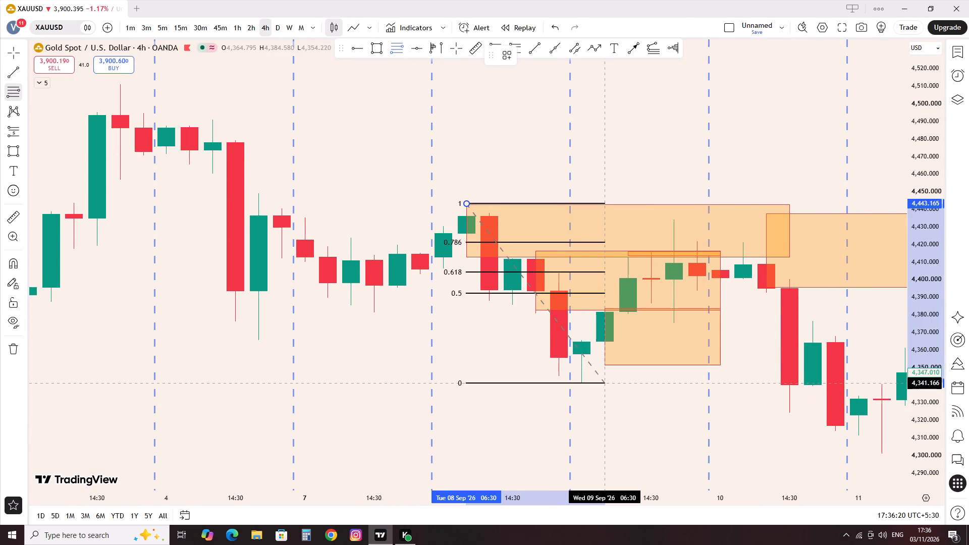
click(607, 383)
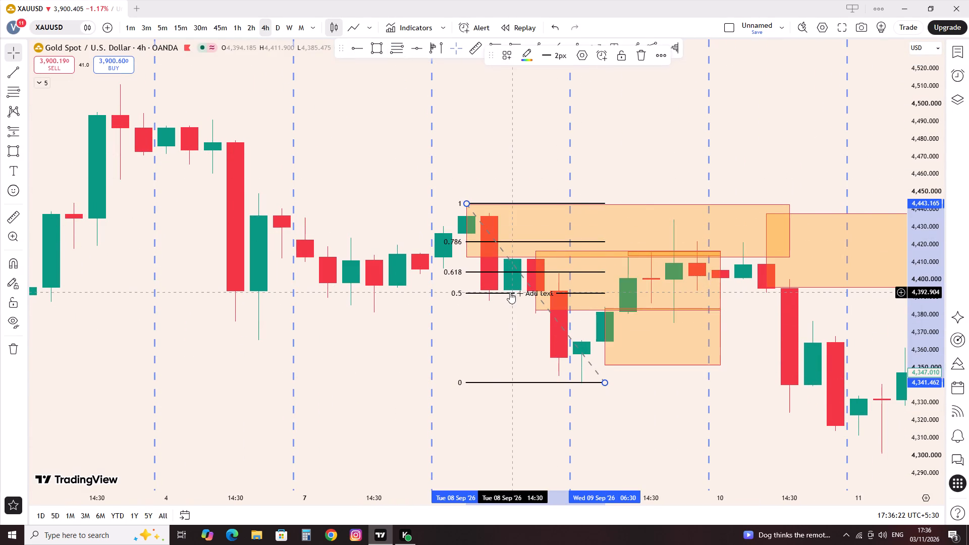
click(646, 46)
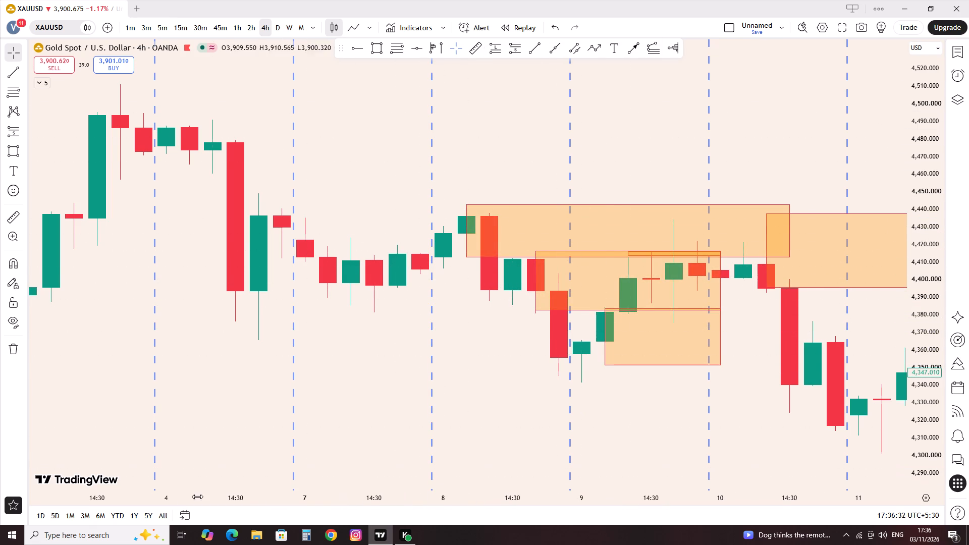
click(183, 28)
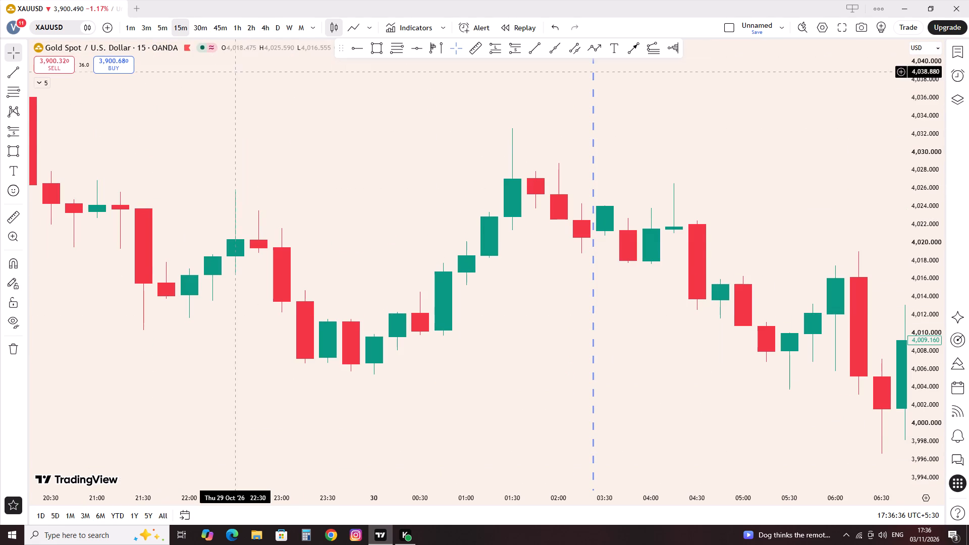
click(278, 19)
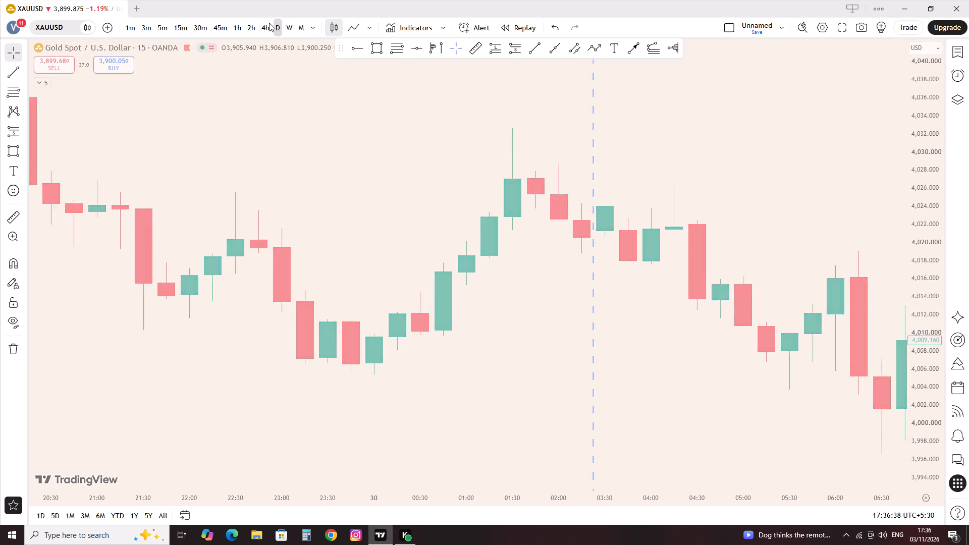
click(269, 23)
Delete the rectangle zone starting at 9 Sep 06:30, between 4,383.550 and 4,351.367.
scroll(311, 95, down, 1)
scroll(407, 158, up, 4)
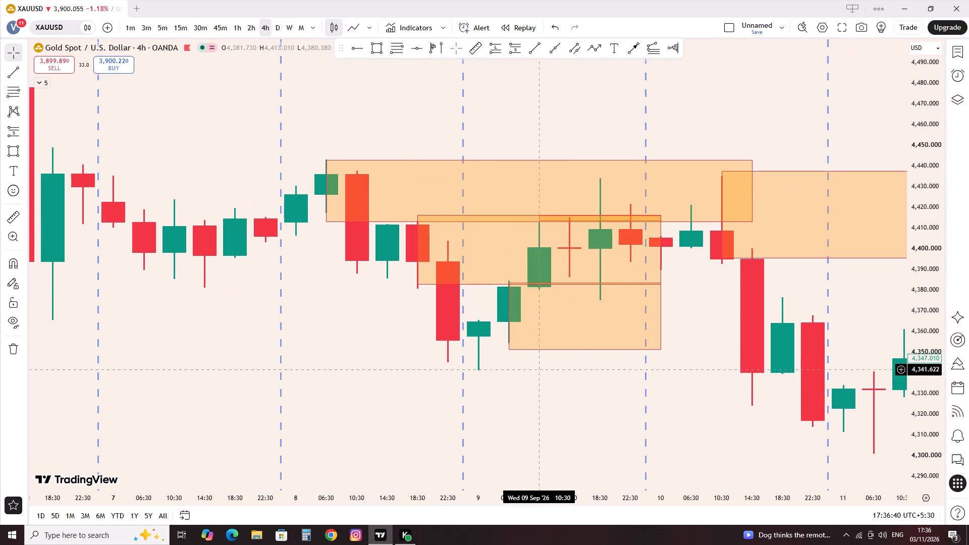
click(508, 312)
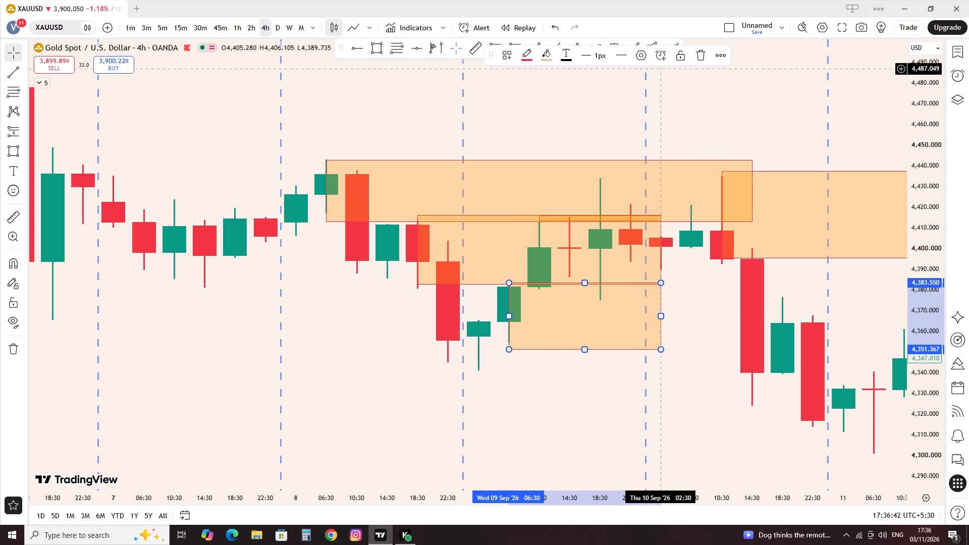
click(701, 60)
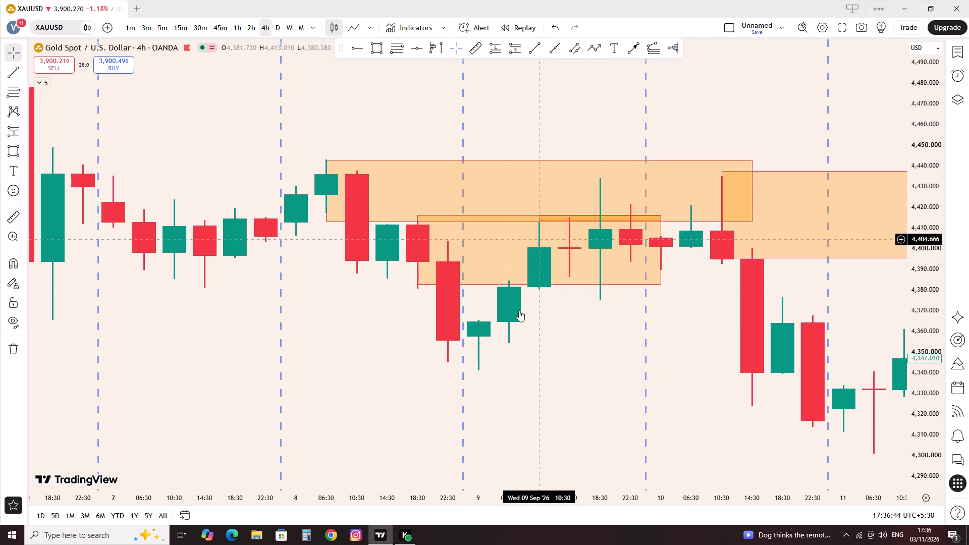
On the 15-minute chart, go to 9 Sep 2026 and examine price action around the 8 and 9 Sep zones up to 10 Sep.
click(190, 19)
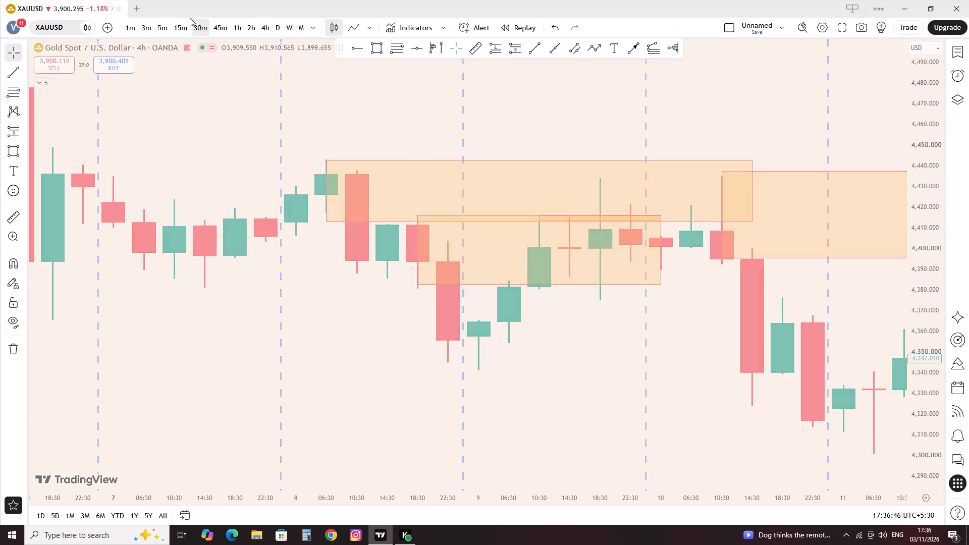
click(190, 18)
click(625, 199)
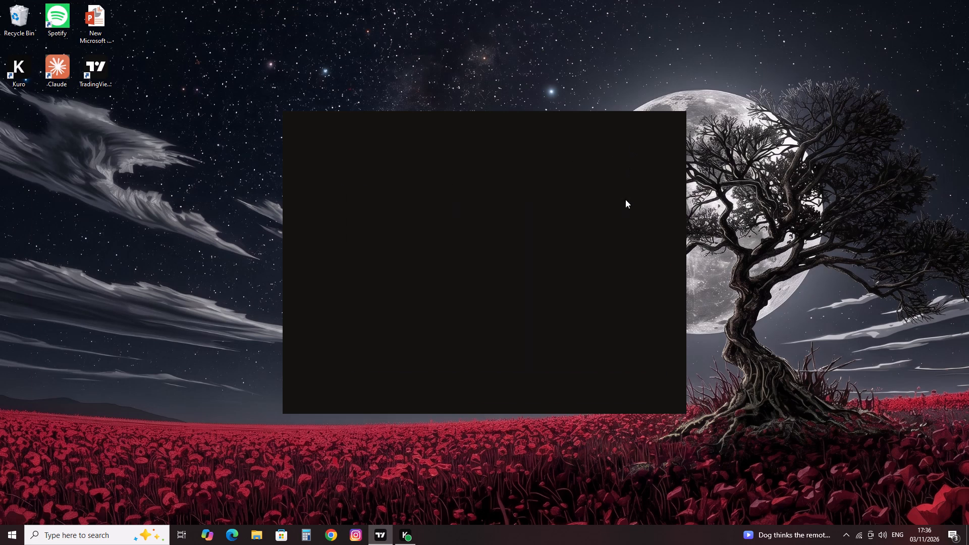
click(178, 21)
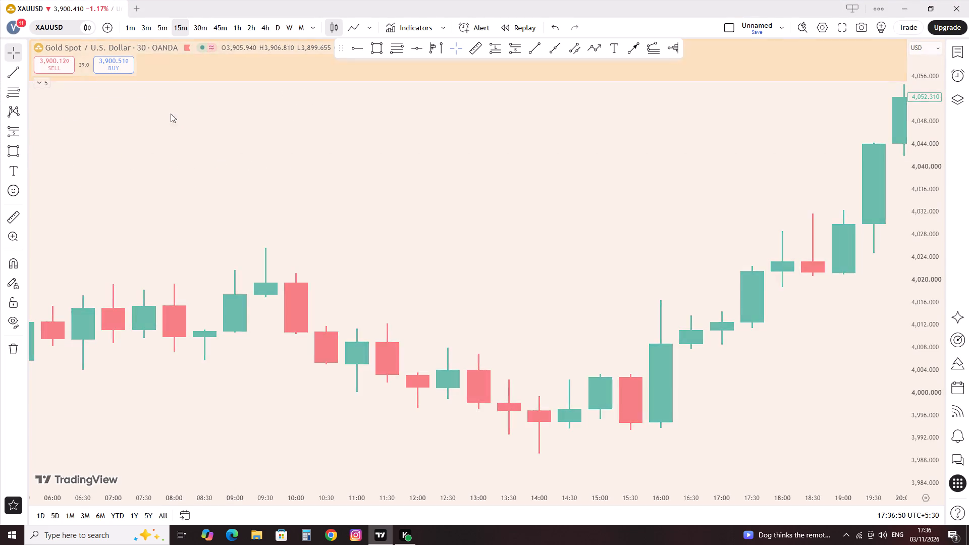
click(184, 515)
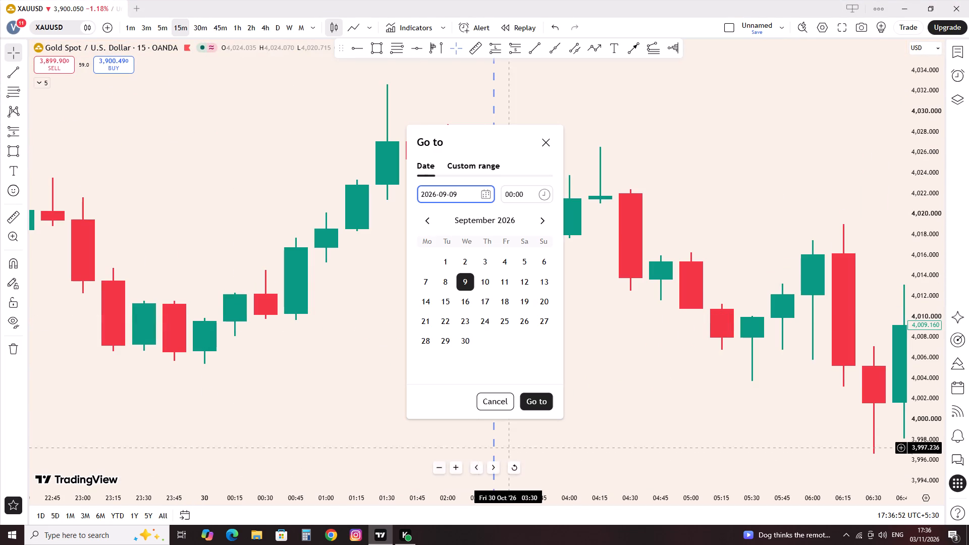
click(534, 400)
scroll(428, 353, down, 13)
click(497, 425)
scroll(490, 415, down, 6)
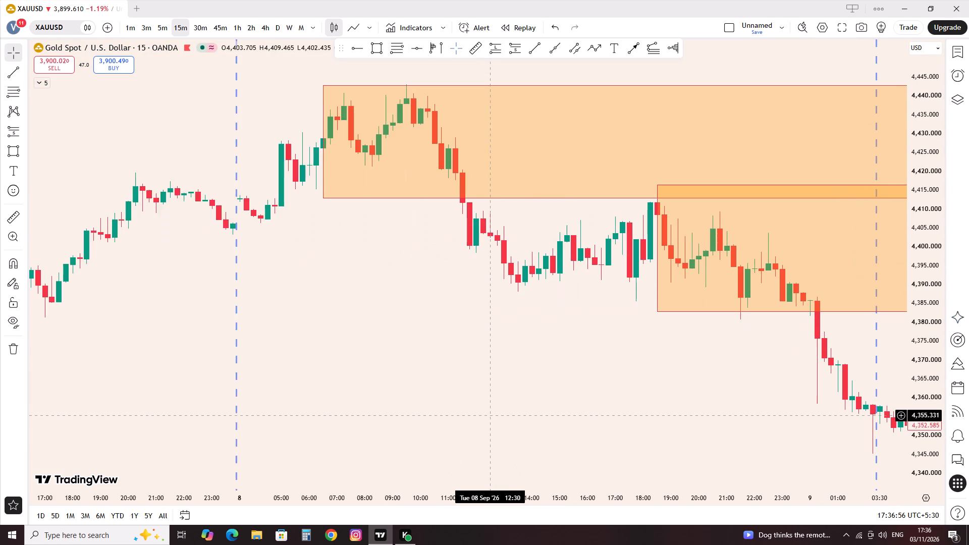
scroll(490, 415, down, 6)
drag(649, 379, 253, 411)
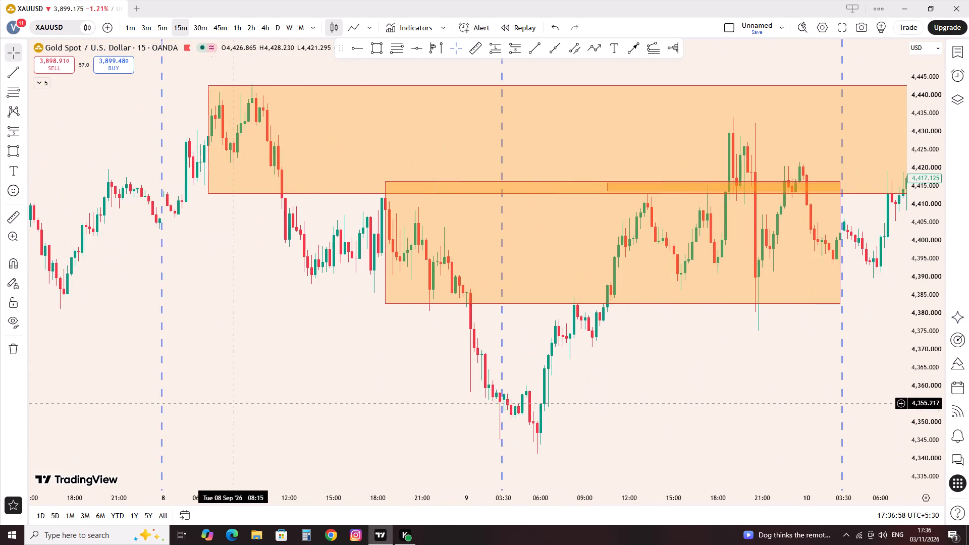
drag(535, 402, 402, 425)
scroll(395, 425, up, 5)
drag(350, 400, 436, 452)
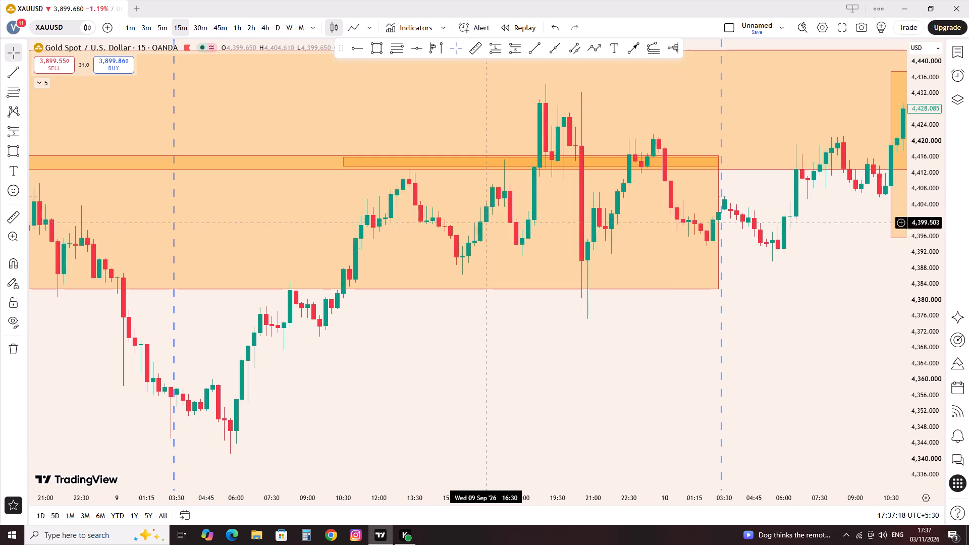
drag(498, 370, 456, 390)
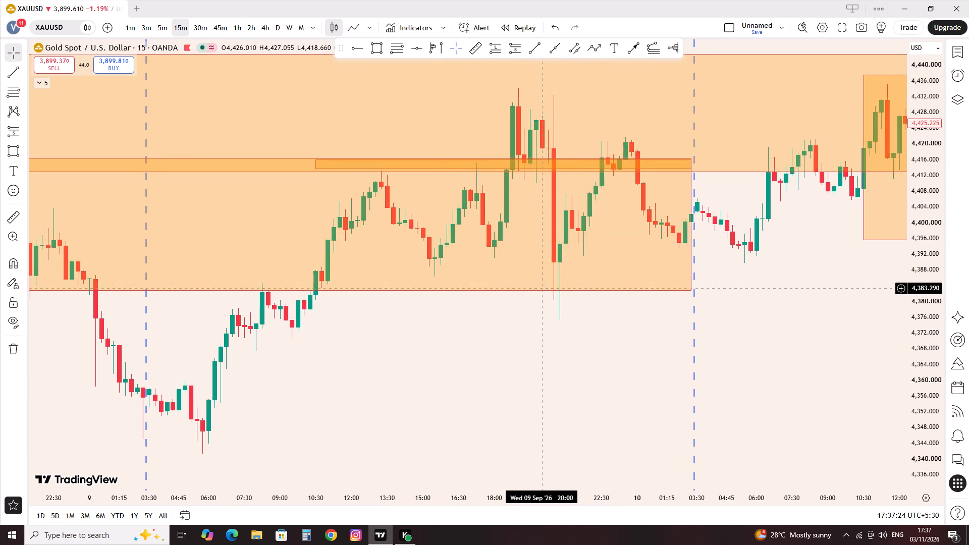
drag(563, 360, 393, 410)
scroll(389, 419, down, 5)
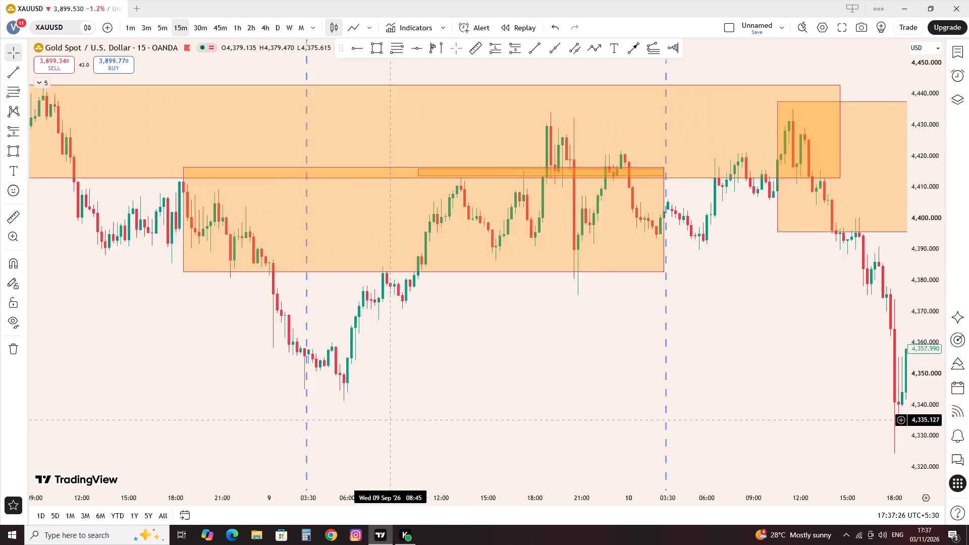
drag(574, 408, 521, 426)
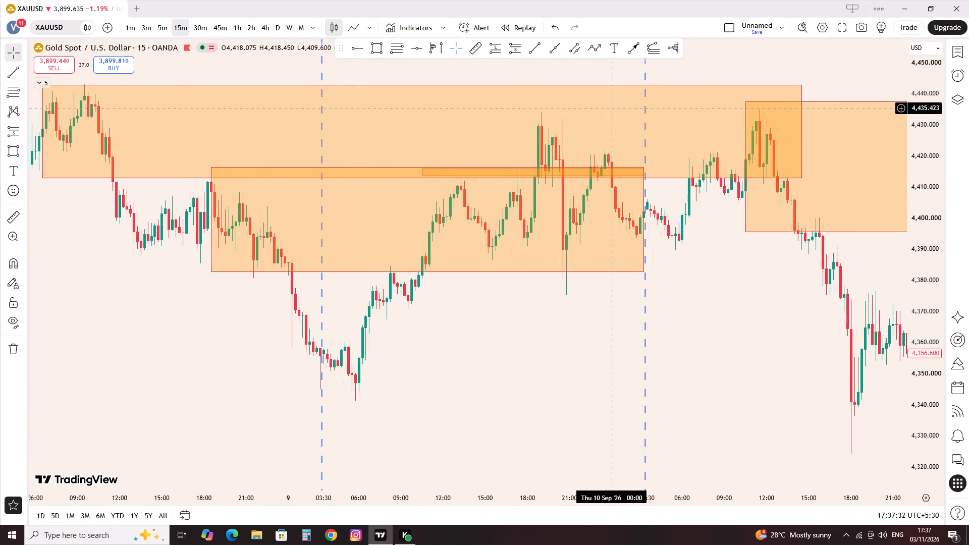
scroll(475, 380, down, 4)
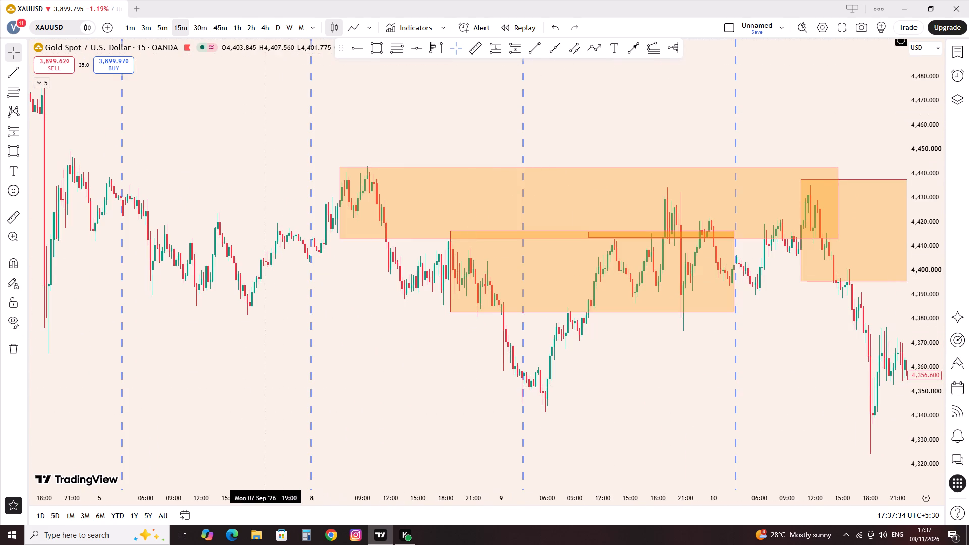
On the 4-hour chart, draw a rectangle zone from the 4 Sep 10:30 candle, 4,491.449 to 4,461.186, and extend it to 8 Sep 06:30.
click(264, 36)
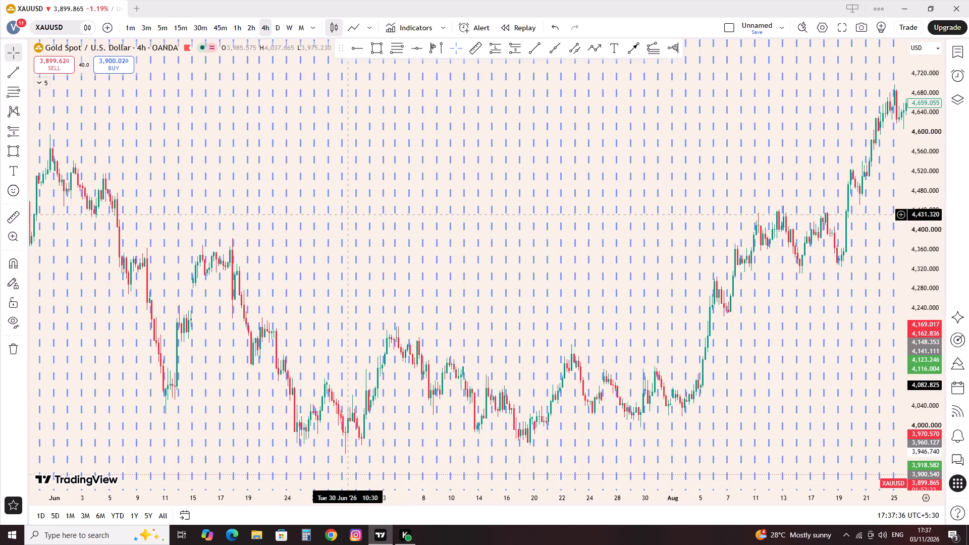
scroll(399, 258, up, 5)
drag(662, 203, 248, 238)
scroll(329, 289, up, 6)
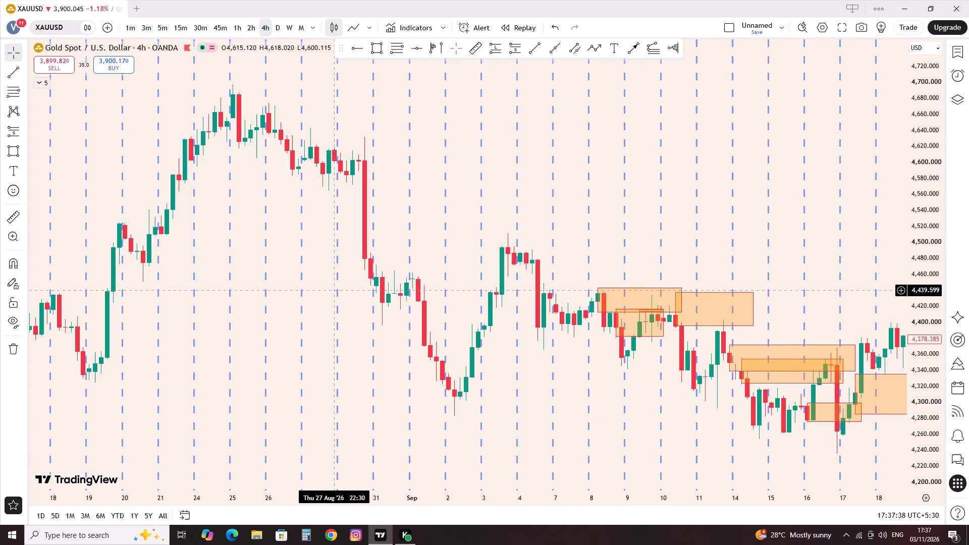
scroll(362, 307, up, 6)
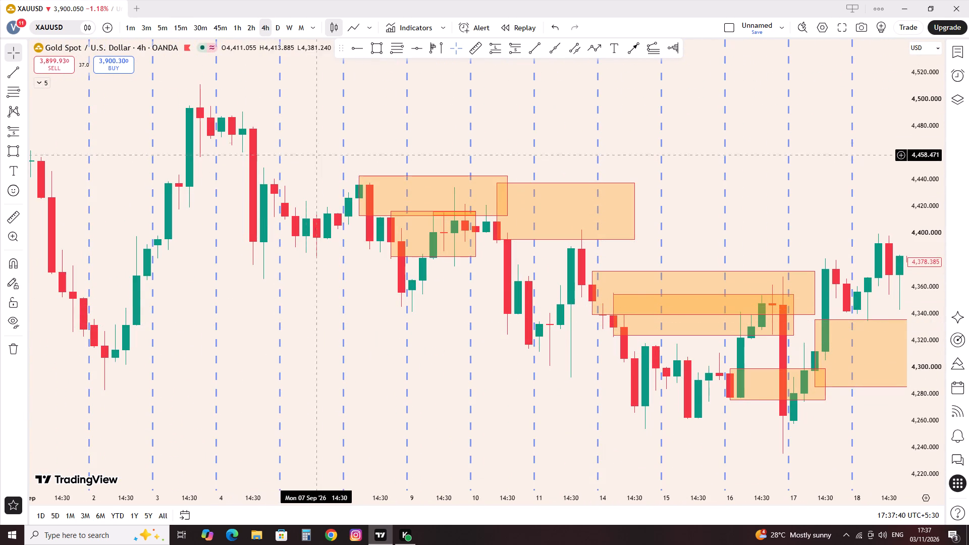
click(385, 57)
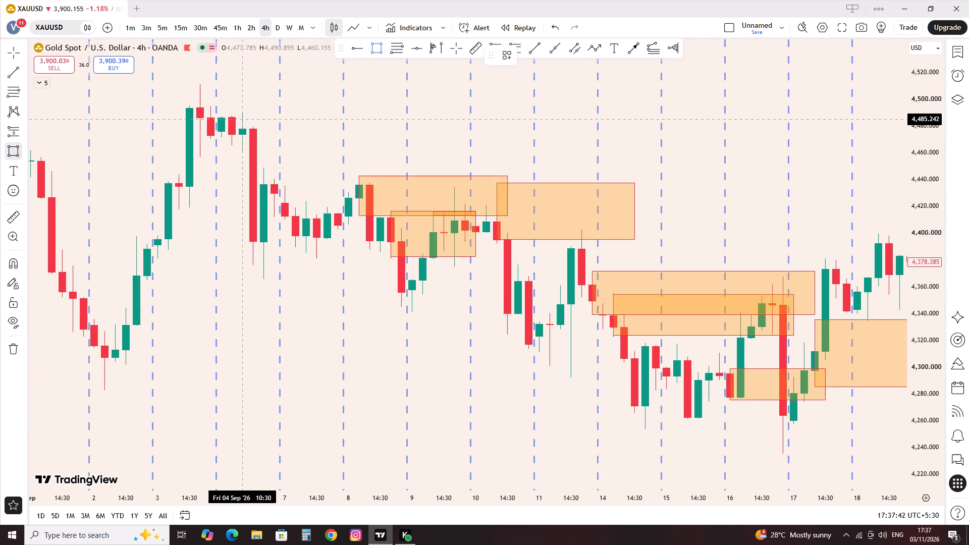
click(244, 111)
click(254, 151)
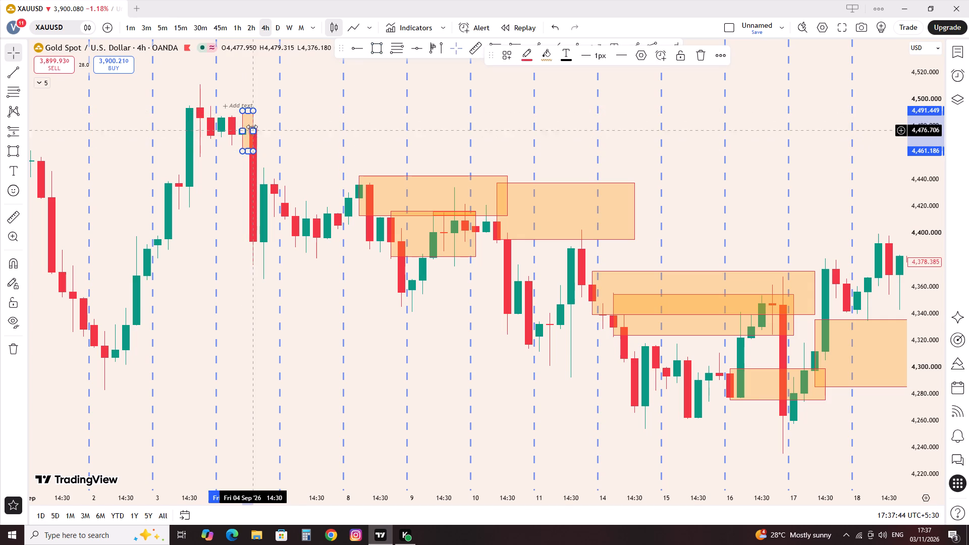
drag(250, 126, 264, 126)
drag(253, 130, 240, 131)
drag(264, 132, 361, 131)
click(274, 339)
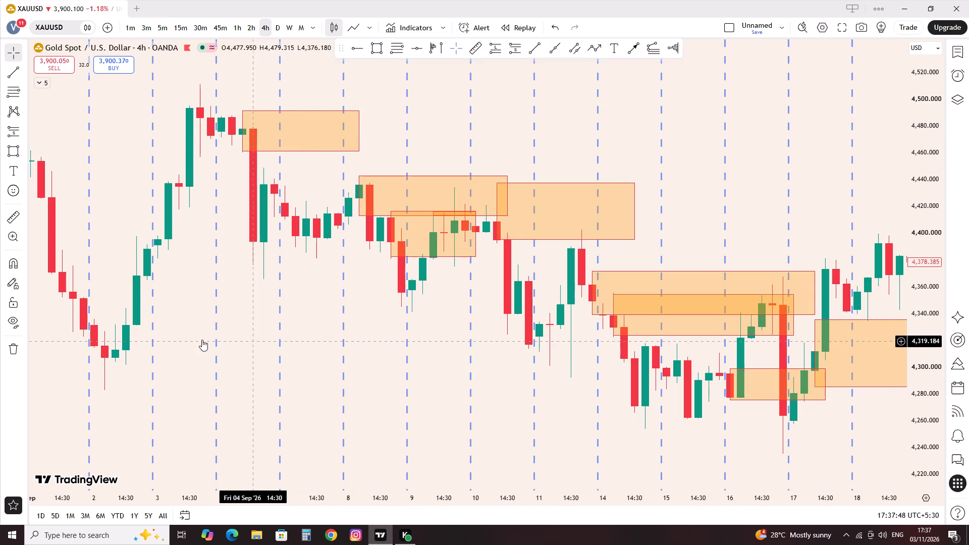
Draw a rectangle zone over the 3 Sep 10:30 candle, 4,417.347 up to about 4,444, and extend it to 9 Sep 02:30.
drag(170, 345, 328, 397)
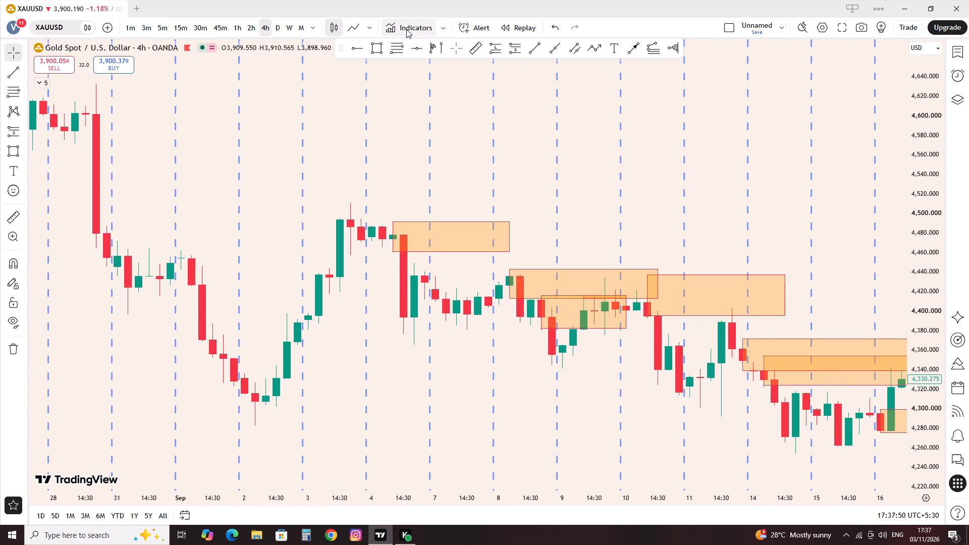
click(375, 49)
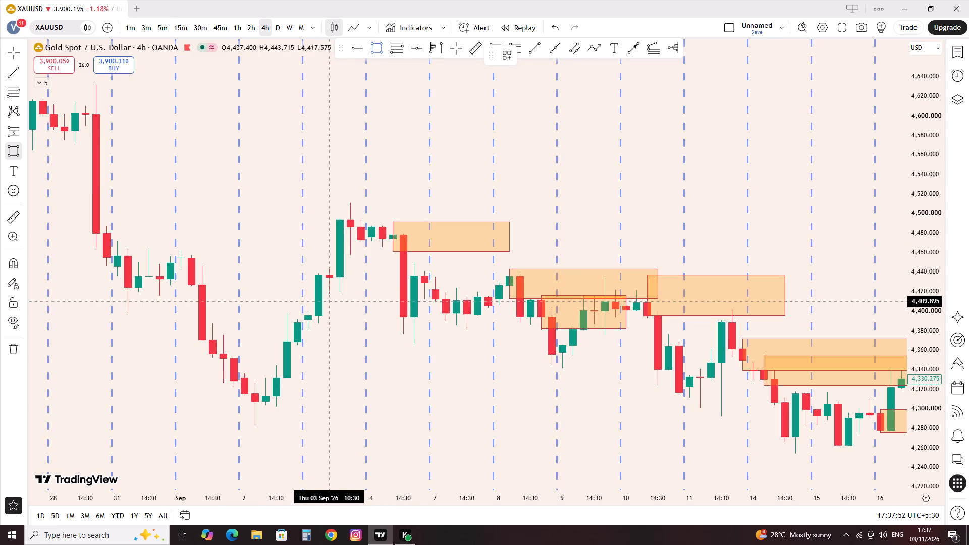
click(331, 295)
click(326, 268)
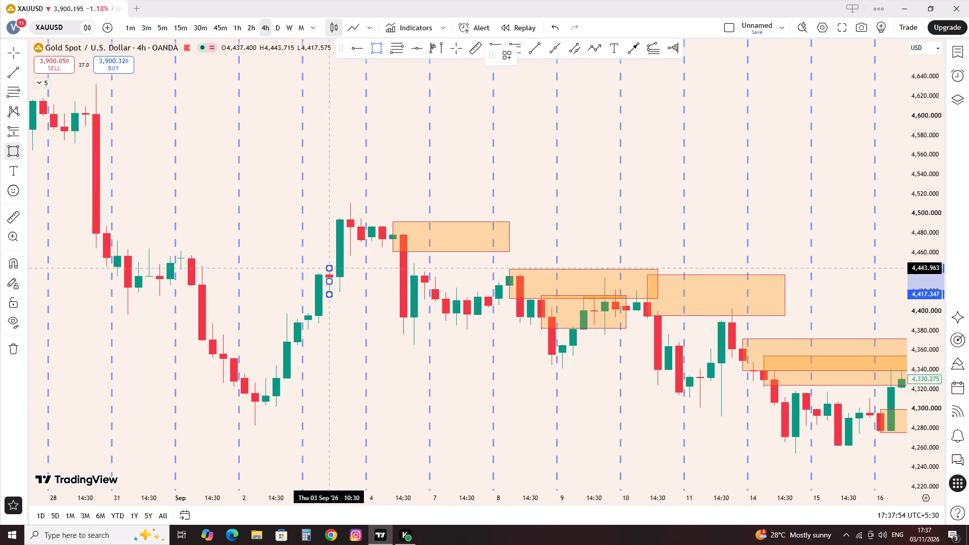
drag(329, 282, 566, 277)
click(502, 381)
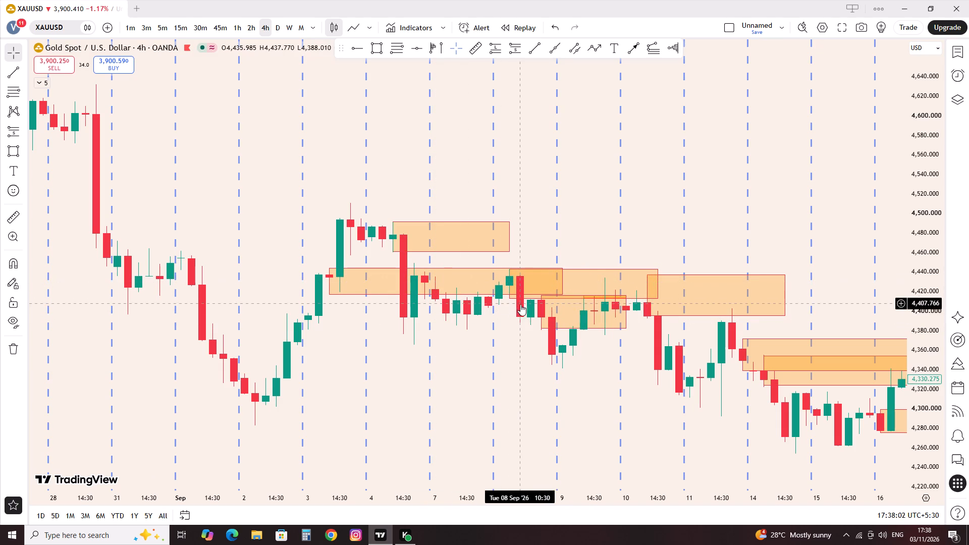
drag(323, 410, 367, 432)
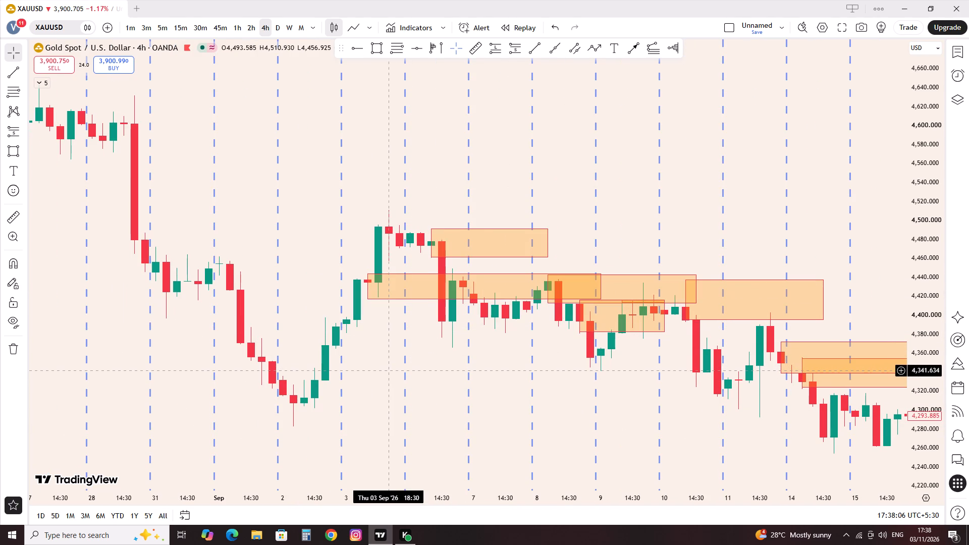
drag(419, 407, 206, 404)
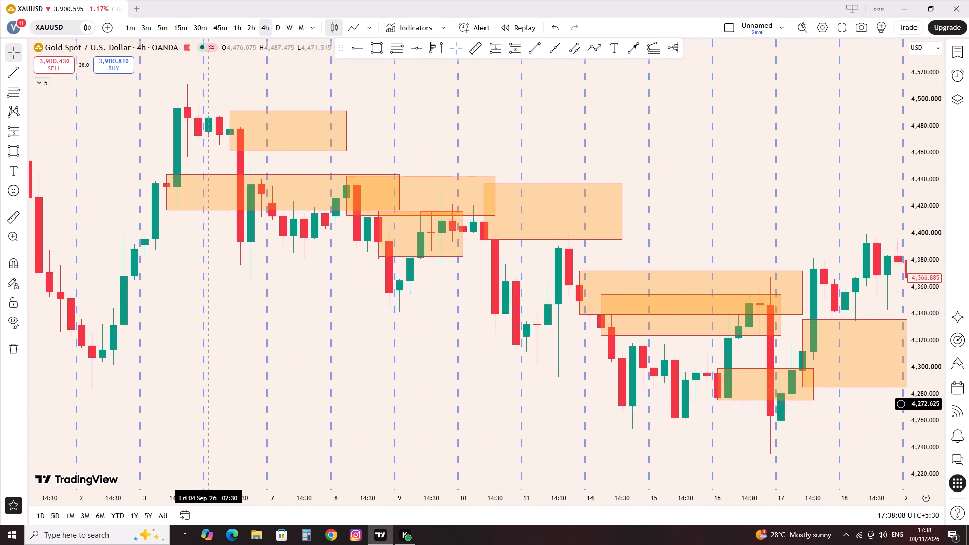
Draw a rectangle zone from the 2 Sep 14:30 candle, 4,301.165 up to about 4,344, and extend it to 15 Sep.
scroll(259, 421, down, 2)
scroll(322, 415, down, 1)
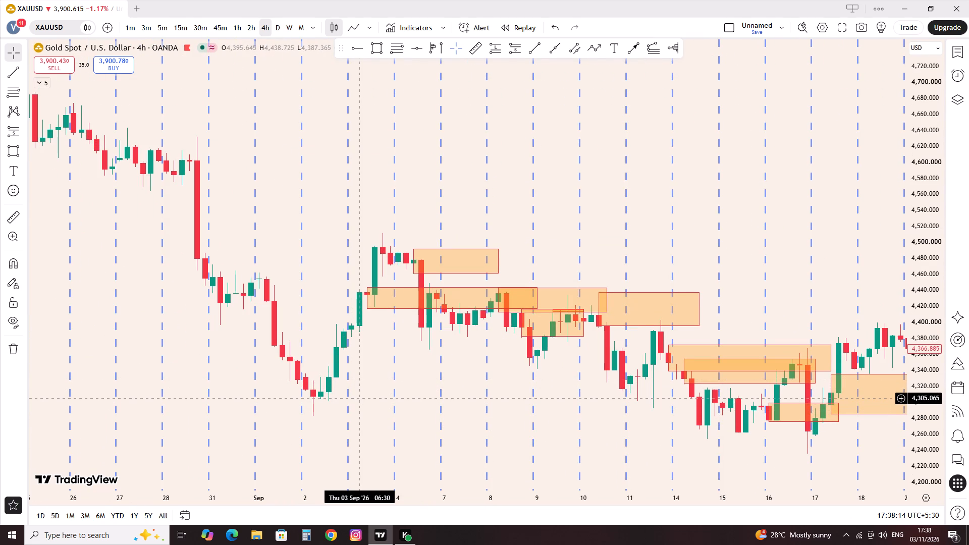
click(370, 45)
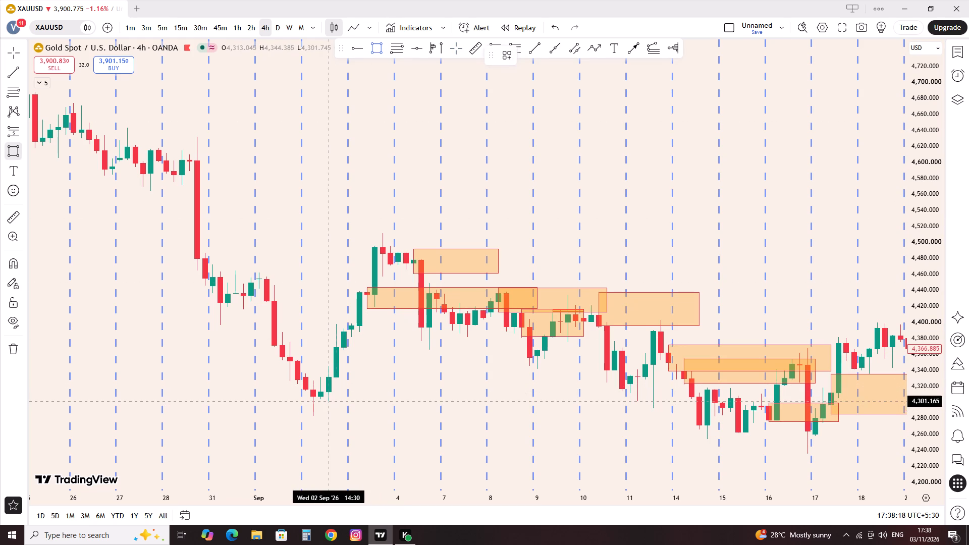
click(329, 402)
click(329, 361)
drag(327, 379, 674, 418)
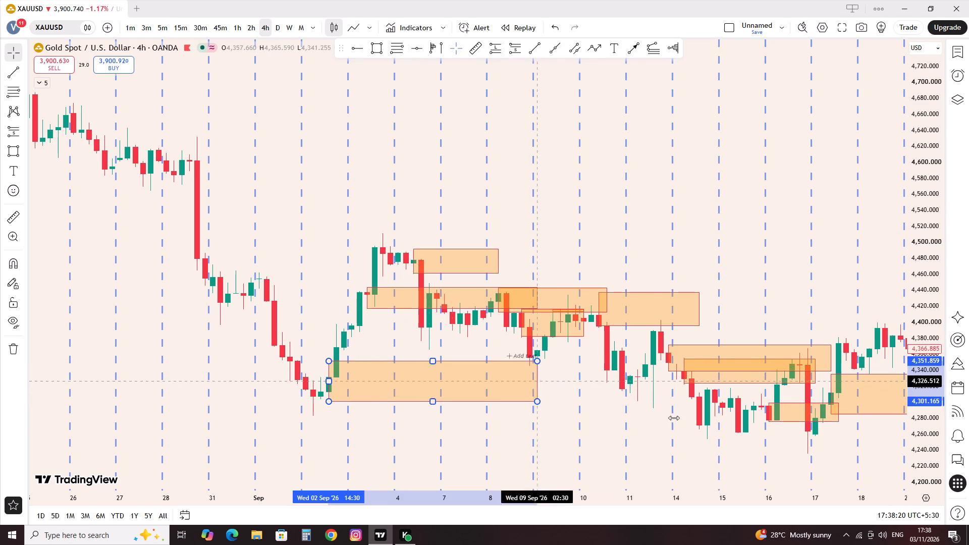
drag(674, 418, 755, 428)
drag(449, 410, 438, 410)
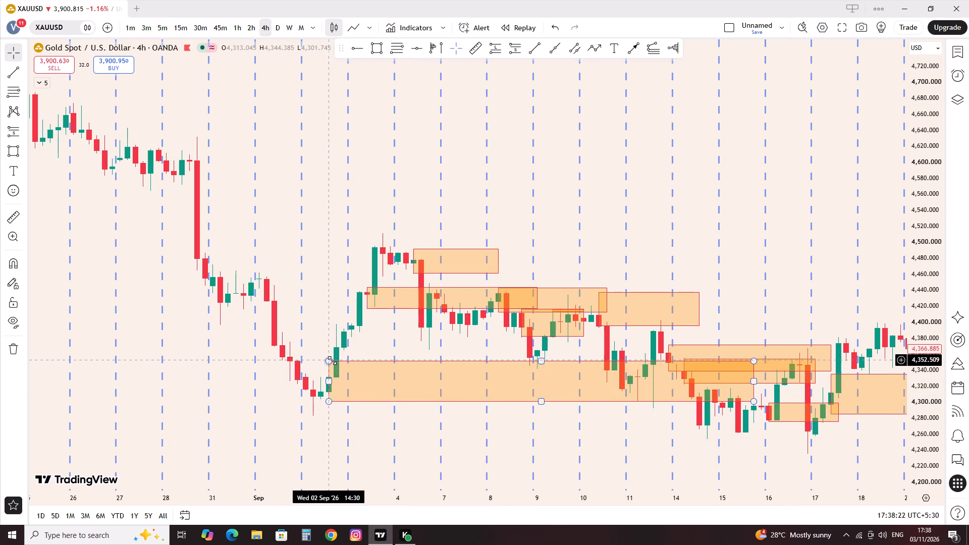
drag(332, 360, 329, 367)
click(321, 348)
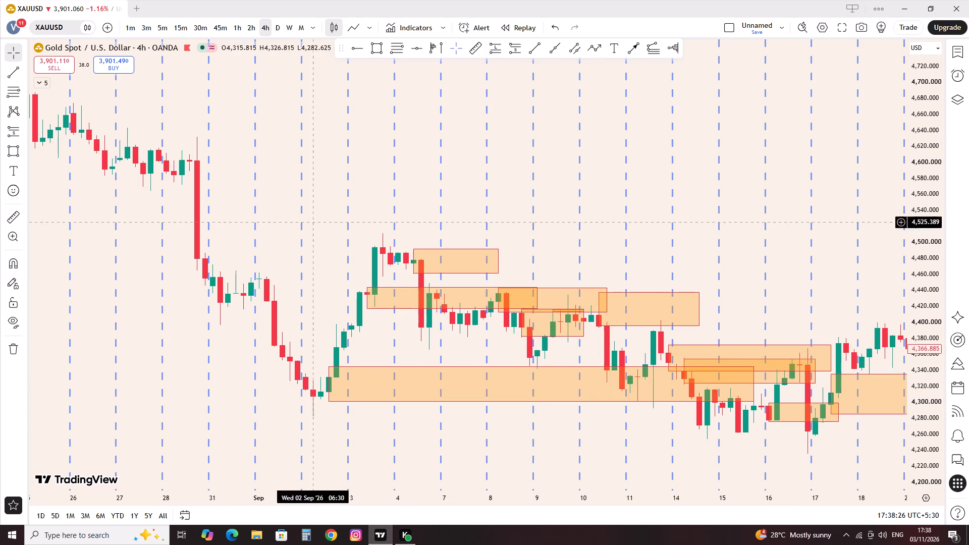
On the 15-minute chart, go to 11 Sep 2026 and examine price action around the zones between 4 and 11 Sep.
click(171, 26)
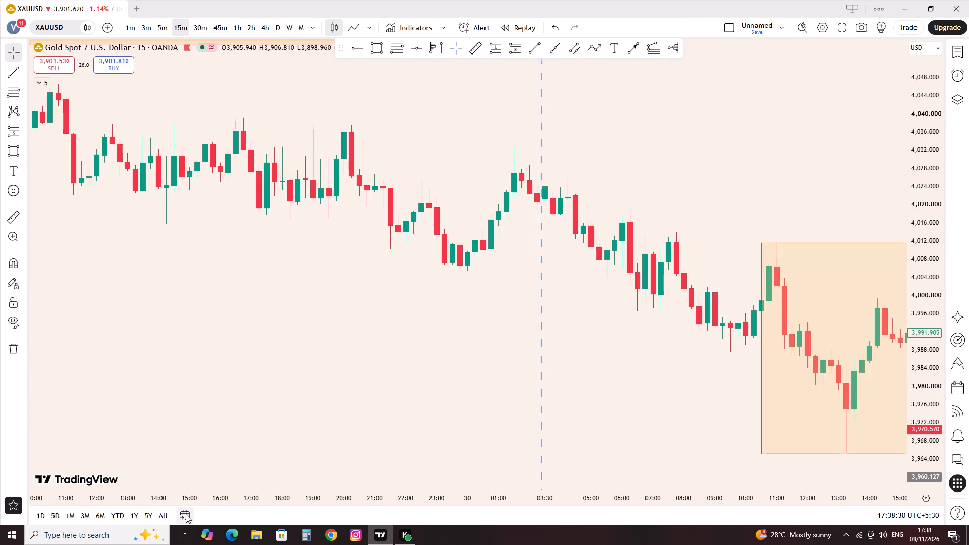
click(186, 514)
click(496, 285)
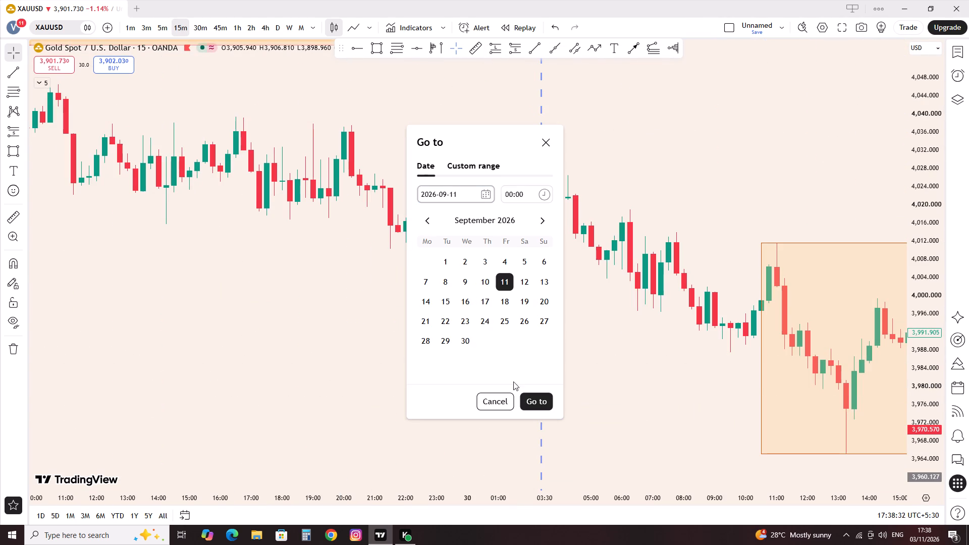
click(537, 405)
scroll(487, 394, down, 4)
drag(391, 283, 386, 286)
scroll(309, 287, down, 7)
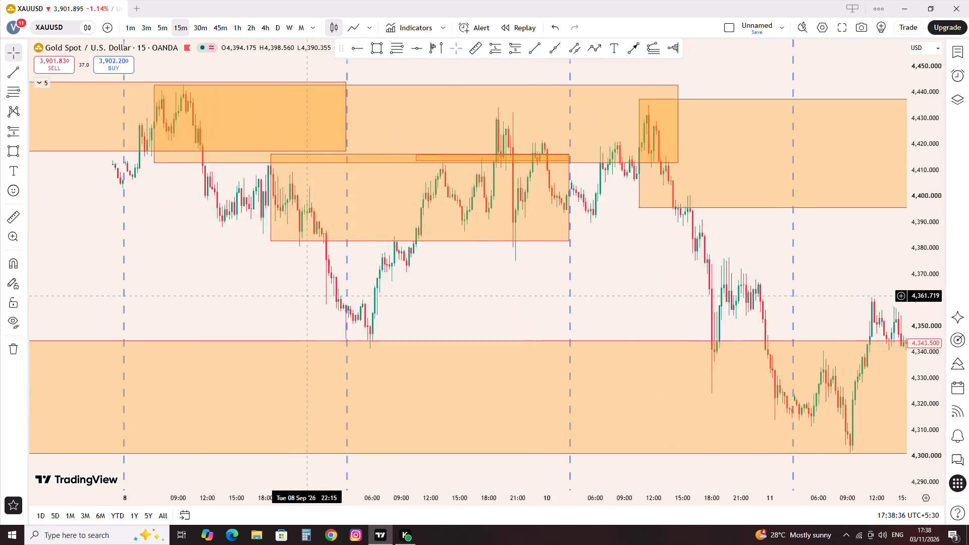
scroll(307, 296, down, 2)
scroll(454, 356, up, 2)
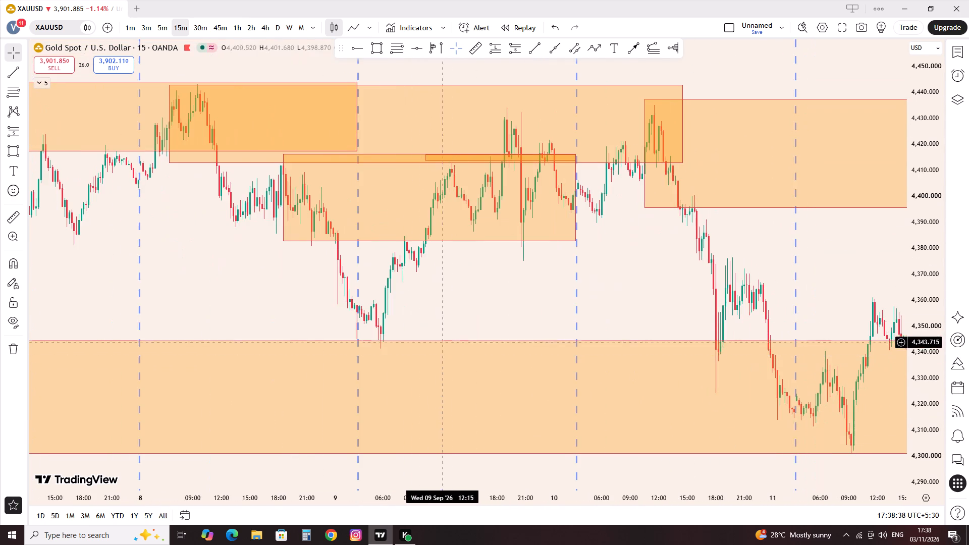
drag(416, 320, 625, 379)
scroll(616, 371, down, 10)
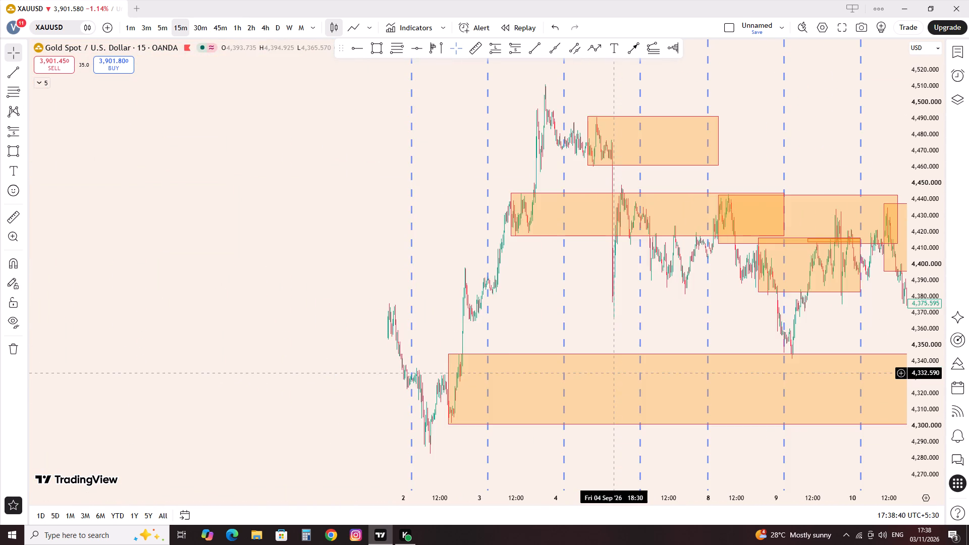
scroll(620, 346, up, 13)
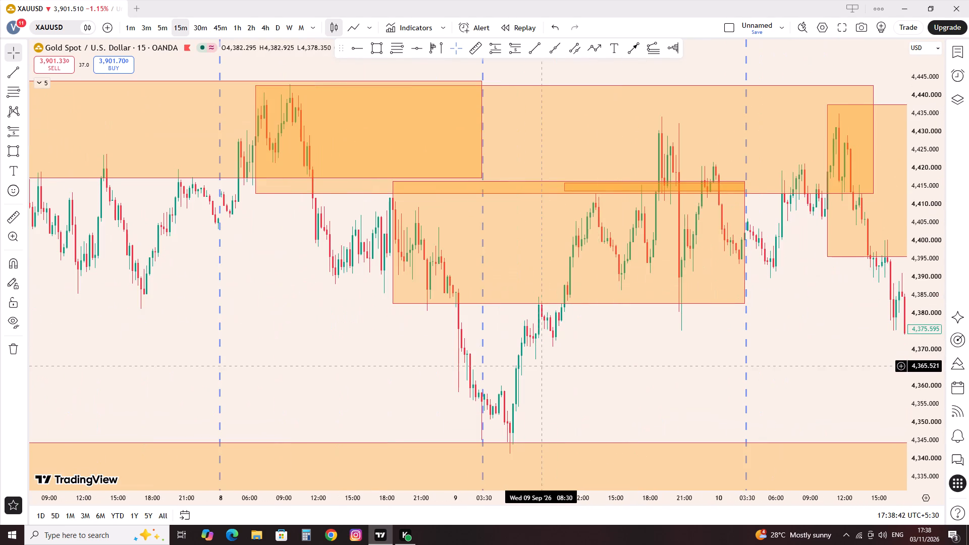
scroll(530, 378, up, 2)
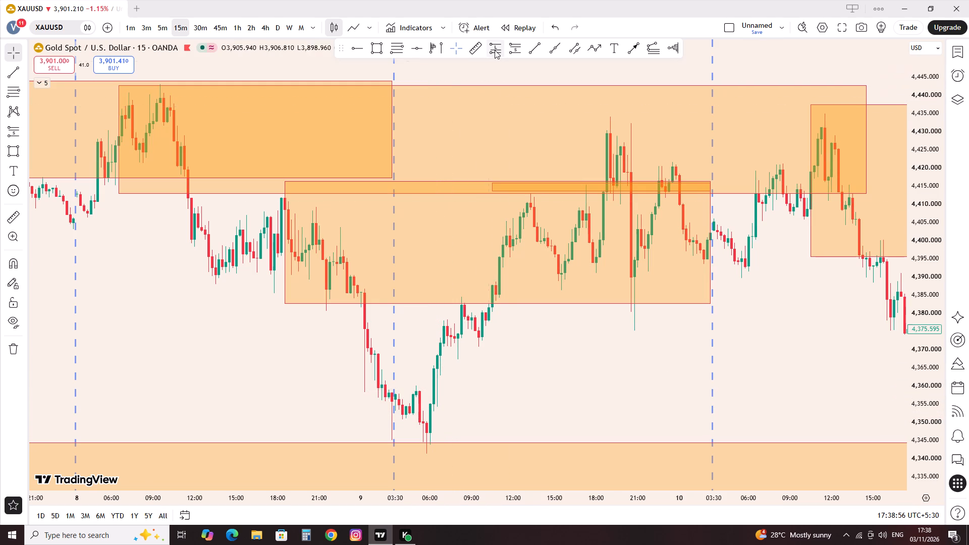
scroll(578, 351, down, 5)
drag(699, 409, 645, 414)
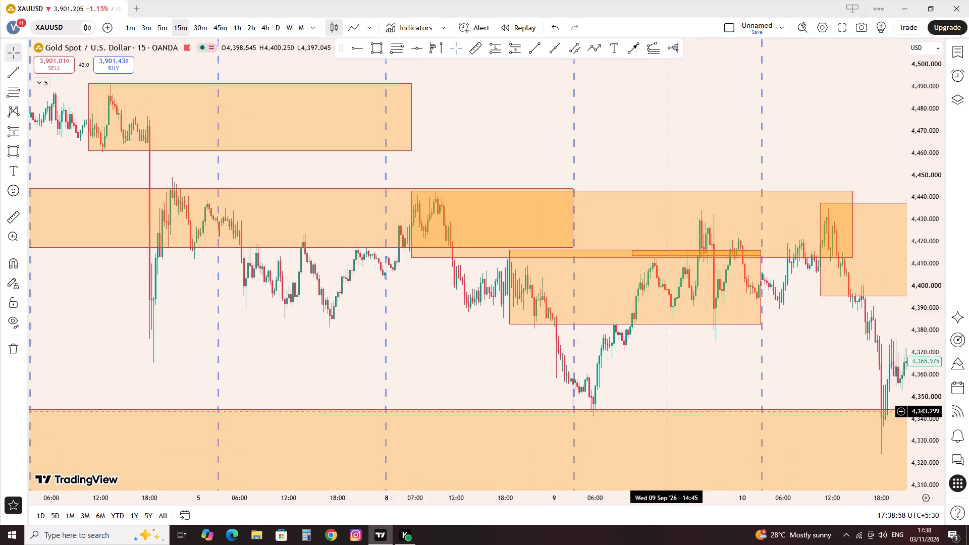
drag(645, 414, 632, 416)
scroll(466, 270, up, 2)
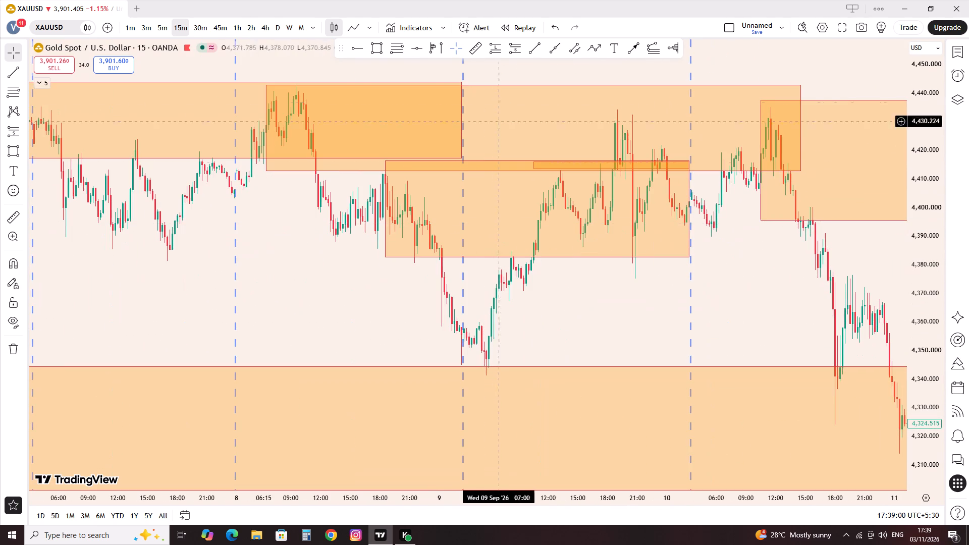
Place a long position at 9 Sep 06:30 with entry 4,359.370, stop 4,340.657 and target 4,433.233.
click(498, 54)
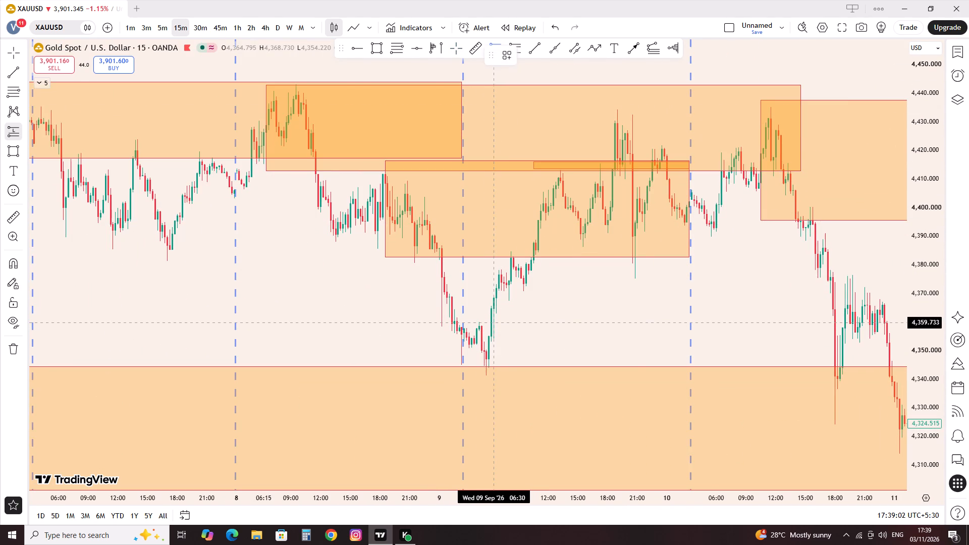
click(493, 324)
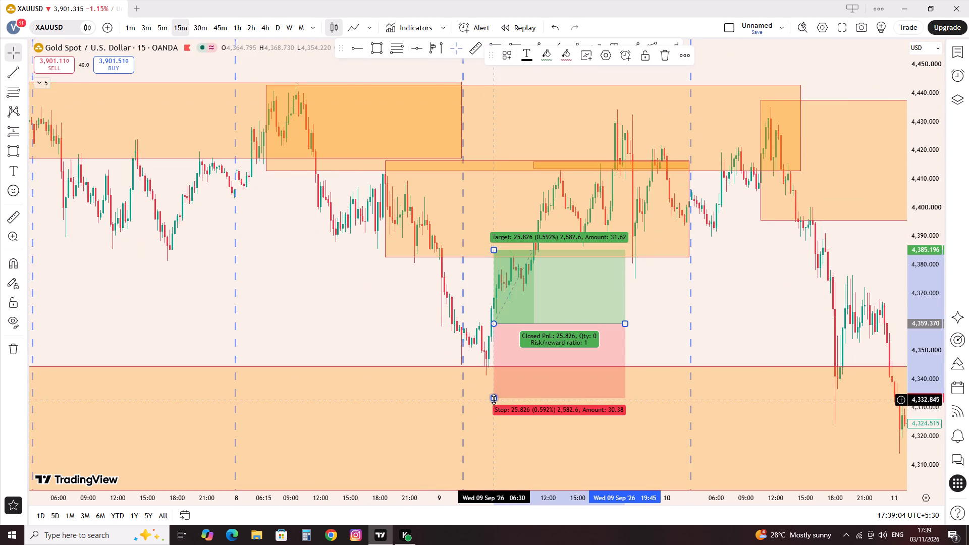
drag(494, 399, 502, 377)
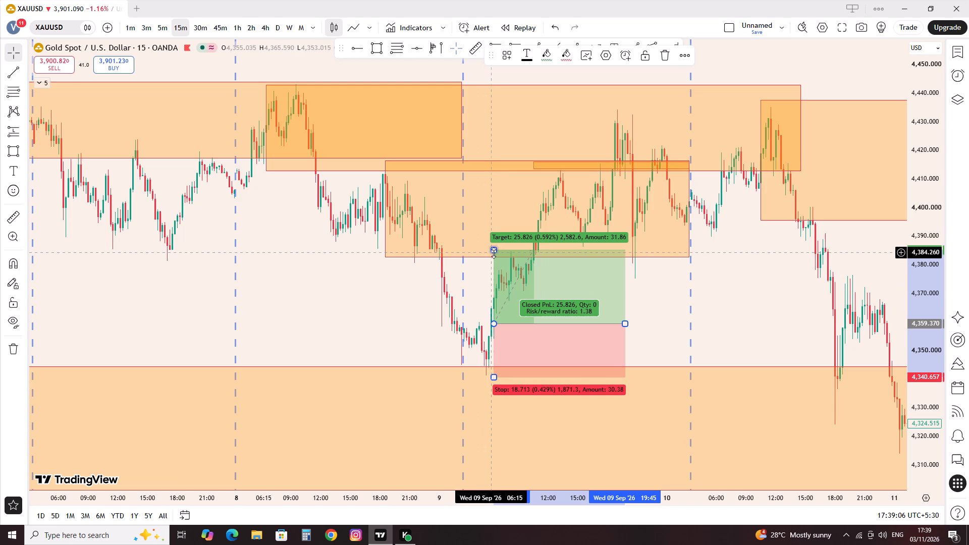
drag(497, 253, 495, 176)
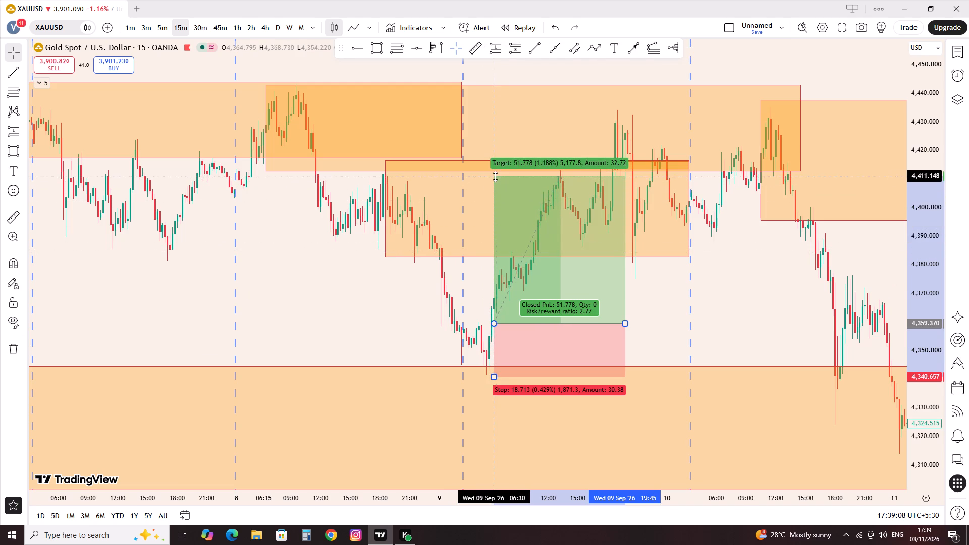
scroll(473, 256, down, 4)
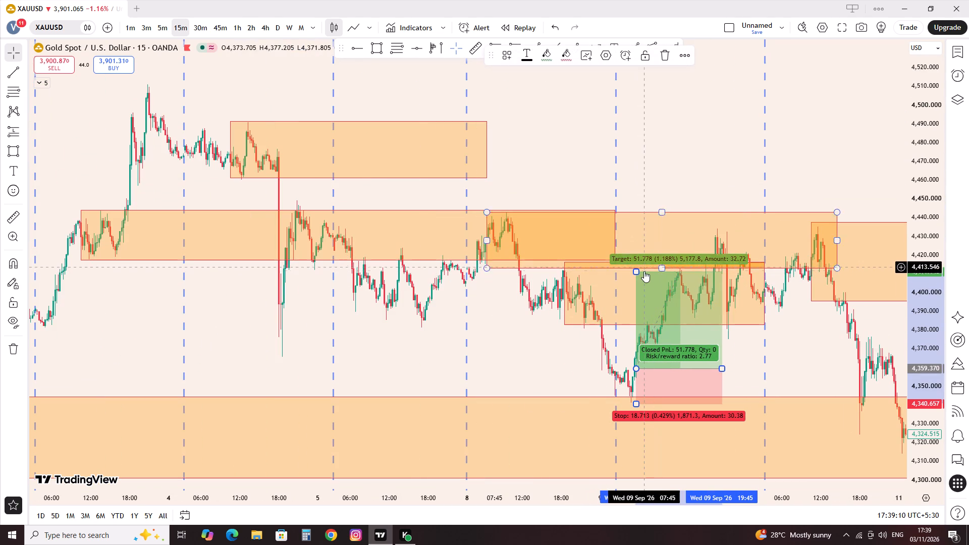
drag(638, 272, 623, 231)
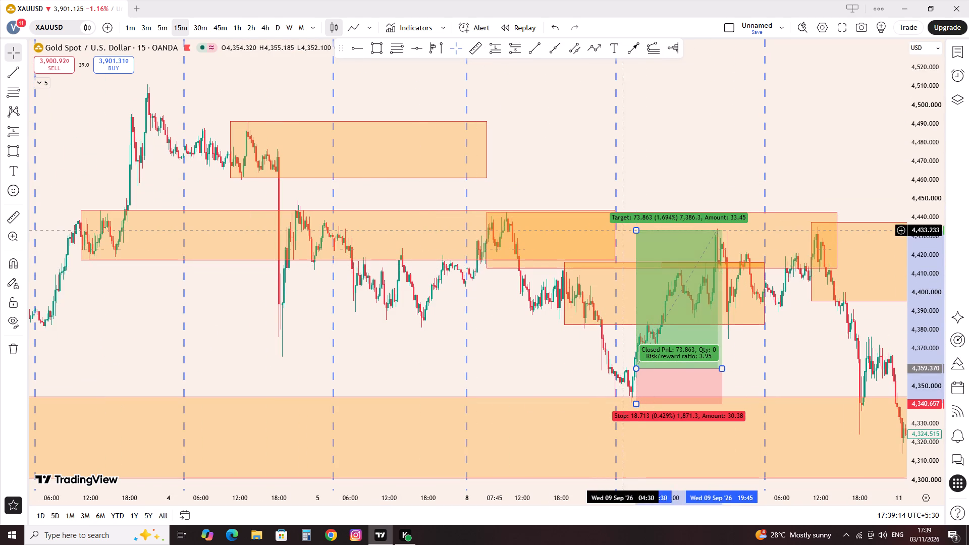
click(812, 351)
Lower the 9 Sep long position's target to 4,416.190, at the upper edge of the zone starting late on 8 Sep.
drag(806, 349, 516, 353)
scroll(516, 353, up, 3)
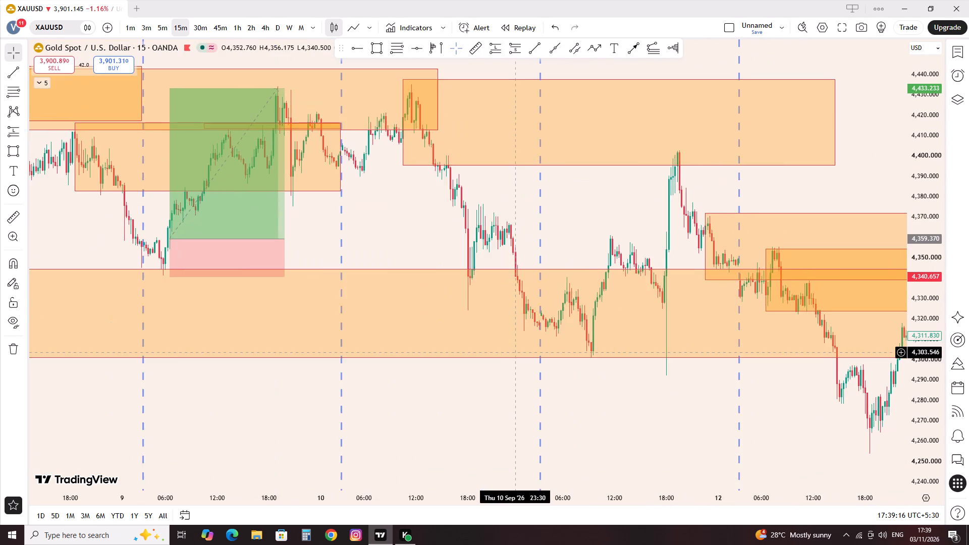
scroll(516, 353, up, 2)
scroll(336, 318, down, 9)
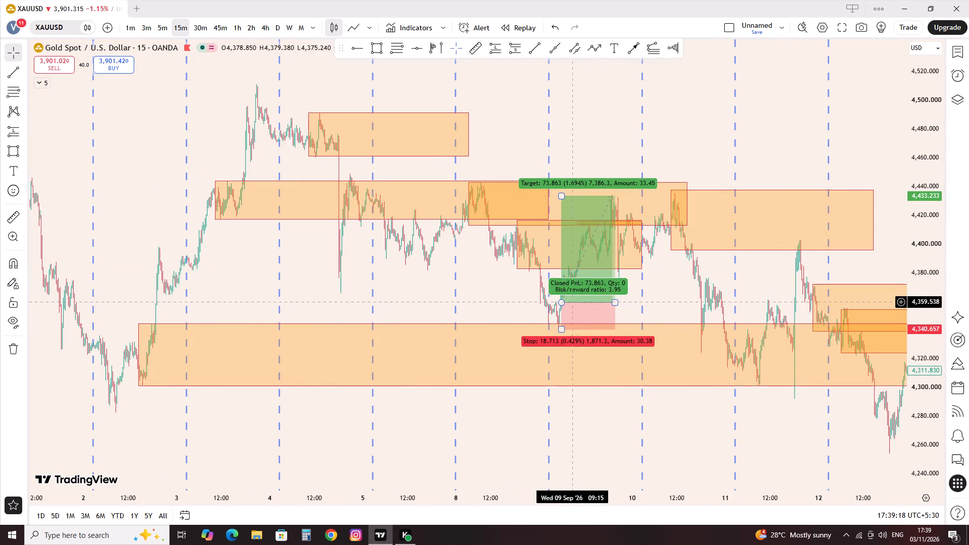
click(431, 304)
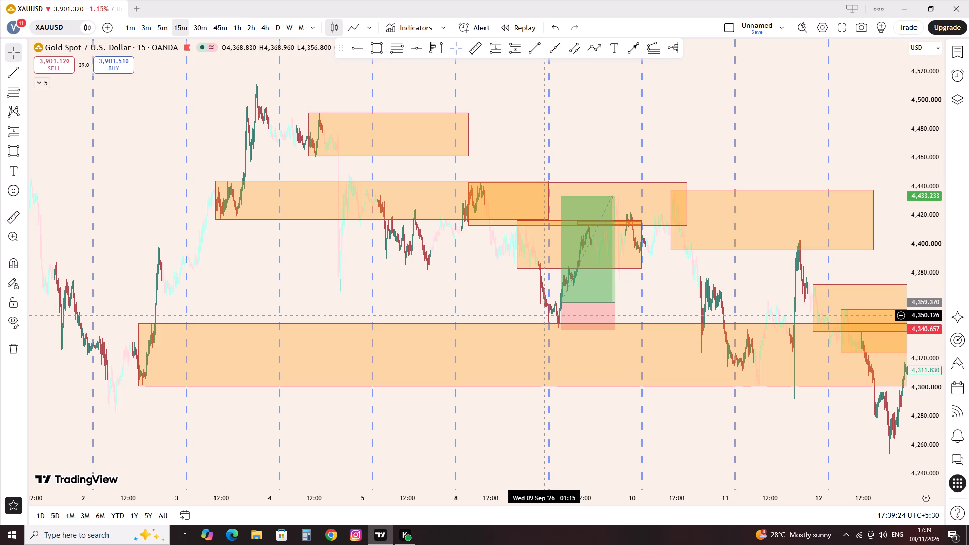
scroll(554, 319, up, 7)
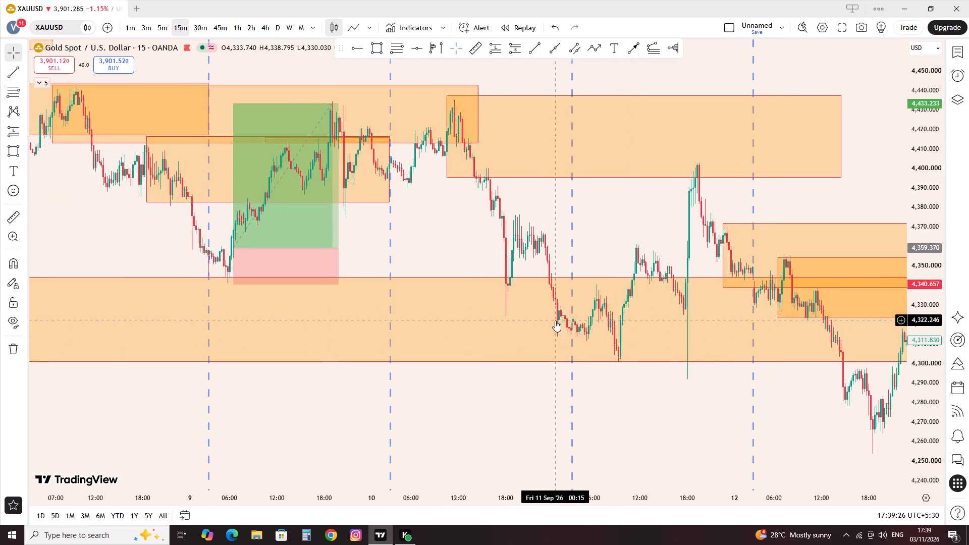
drag(394, 245, 518, 286)
click(519, 286)
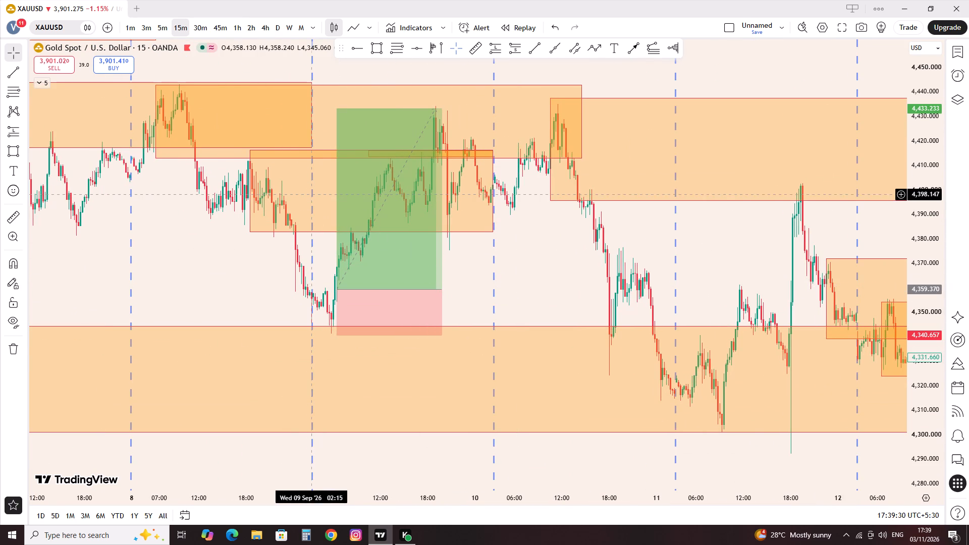
drag(336, 108, 327, 178)
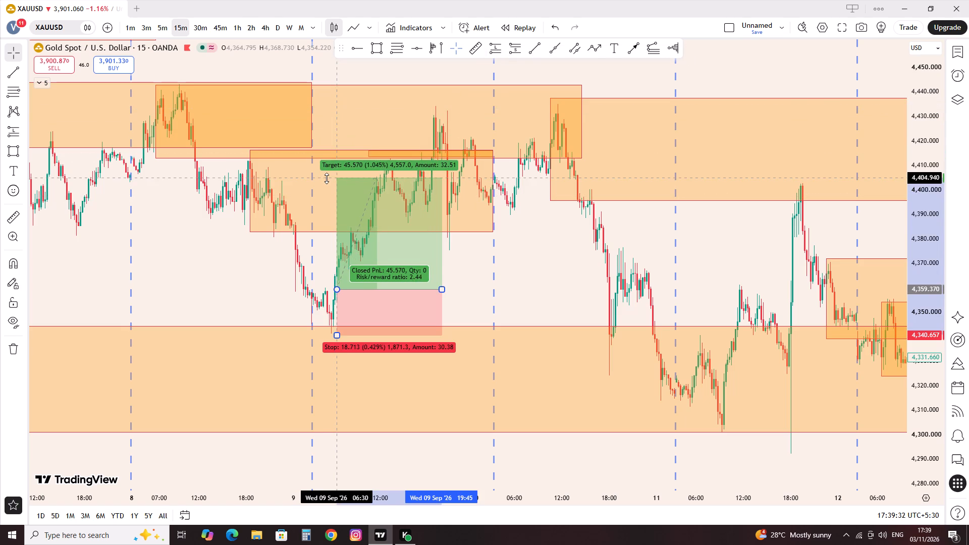
drag(327, 178, 336, 182)
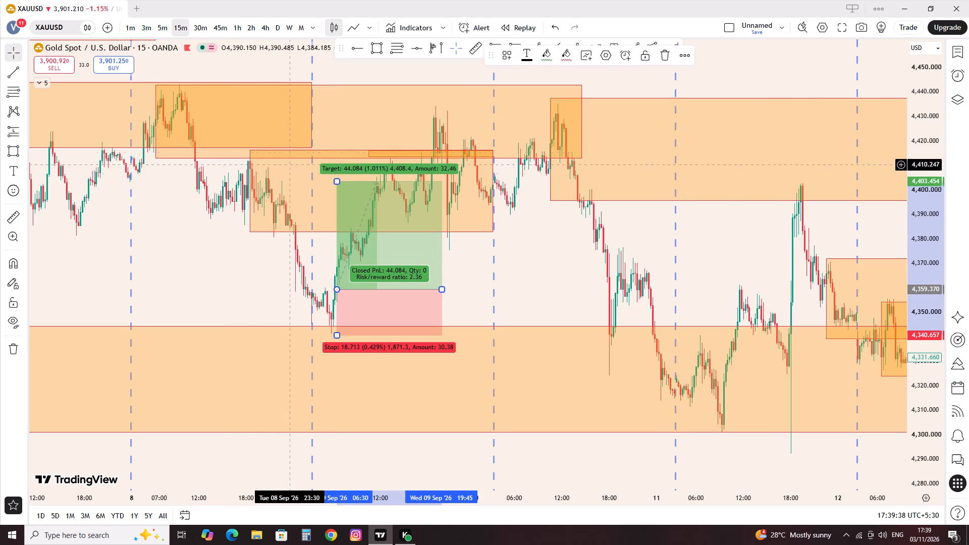
drag(336, 182, 328, 153)
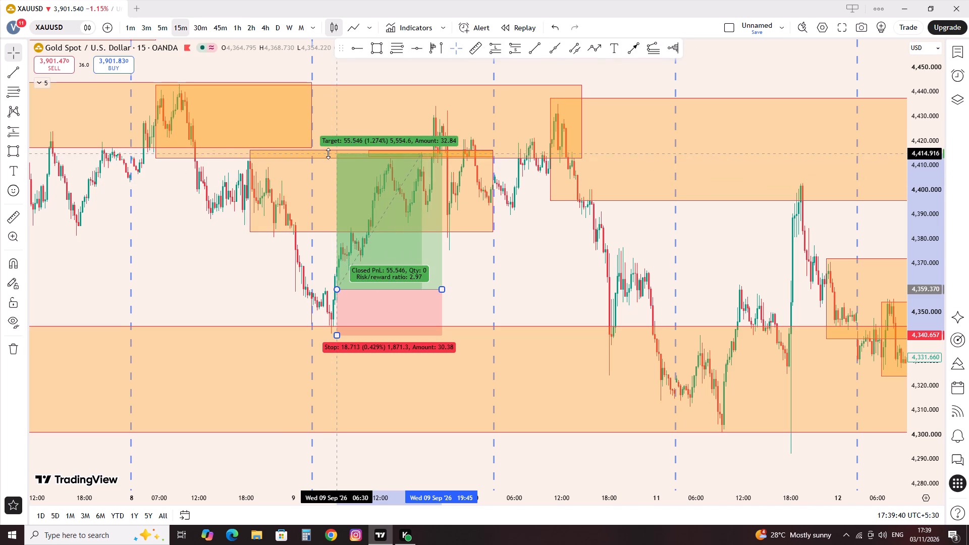
drag(328, 153, 325, 150)
drag(204, 267, 199, 266)
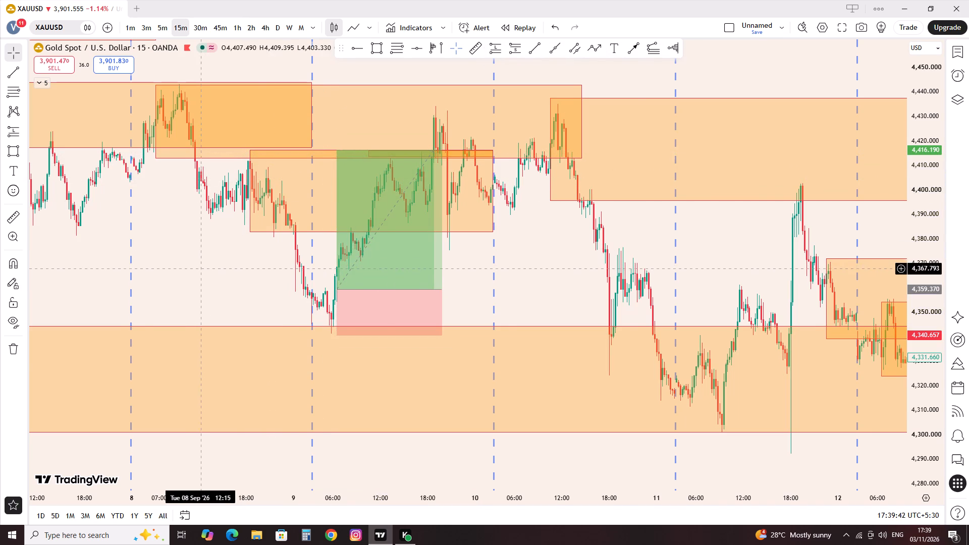
drag(202, 274, 342, 316)
click(495, 317)
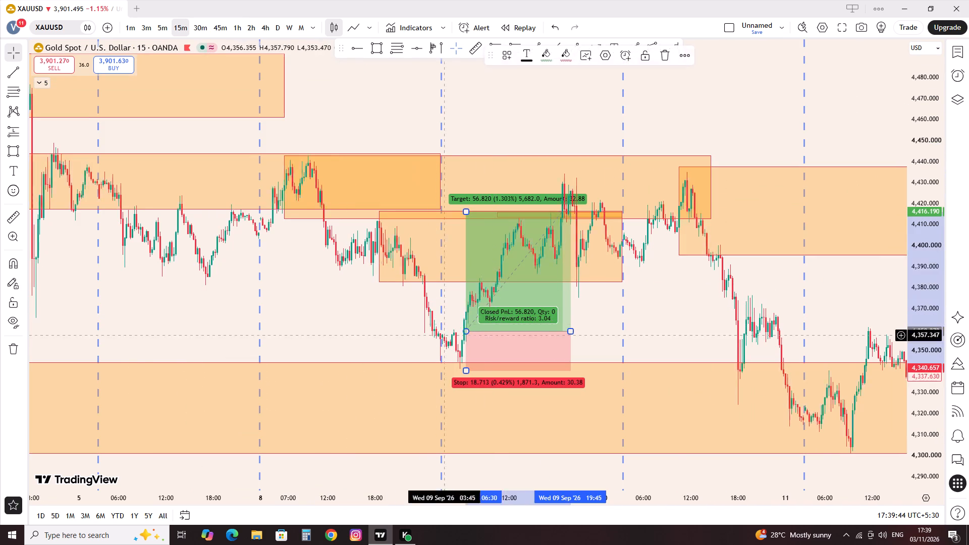
click(366, 323)
On the 4-hour chart, draw a rectangle zone from the 1 Sep 06:30 candle between 4,422.748 and 4,458.796, extended to 4 Sep 02:30.
scroll(346, 336, down, 11)
click(262, 31)
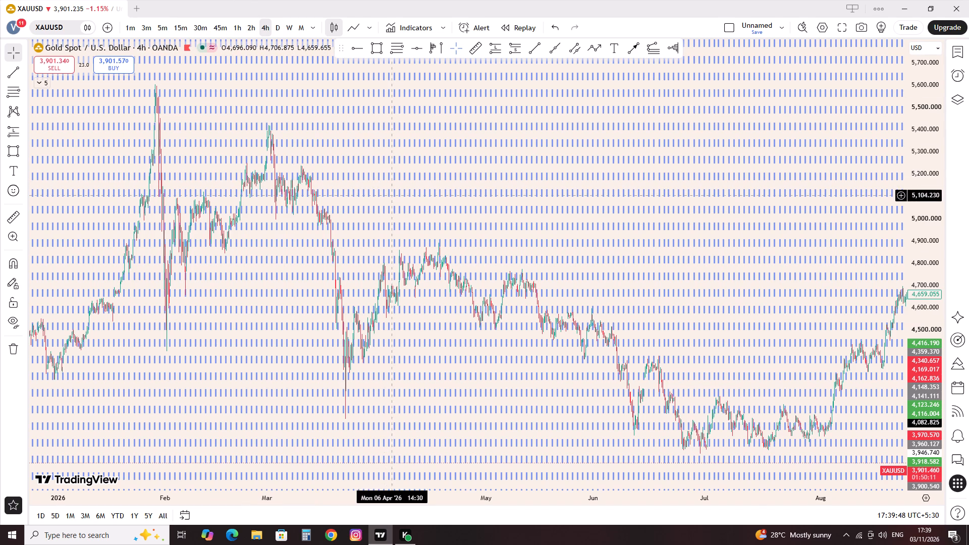
scroll(400, 211, up, 7)
drag(734, 277, 341, 332)
scroll(348, 328, up, 6)
drag(280, 317, 669, 385)
scroll(665, 380, up, 15)
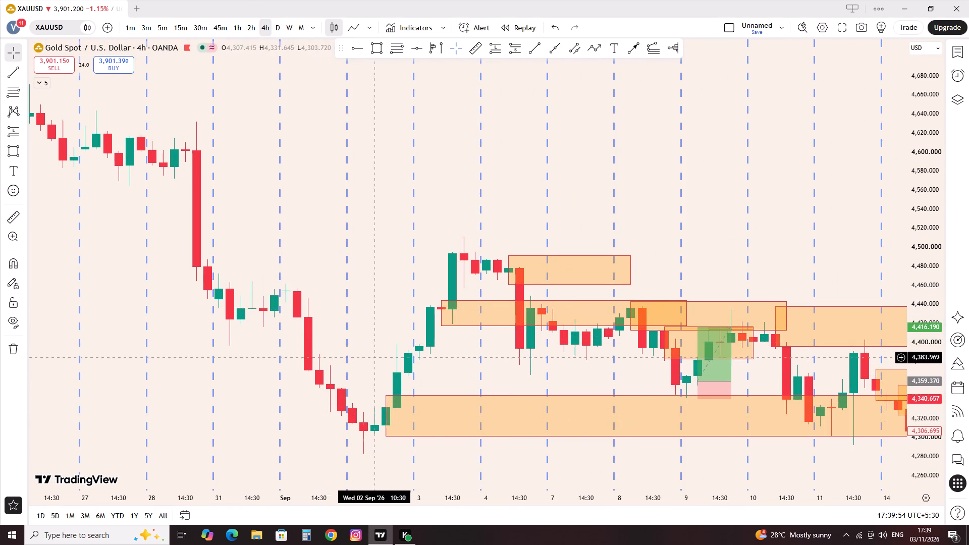
click(371, 50)
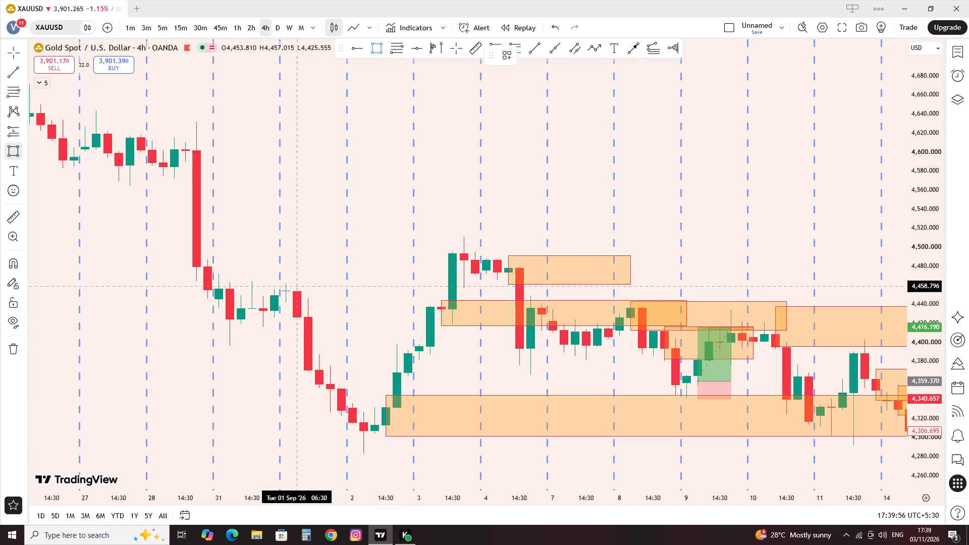
click(301, 287)
click(301, 321)
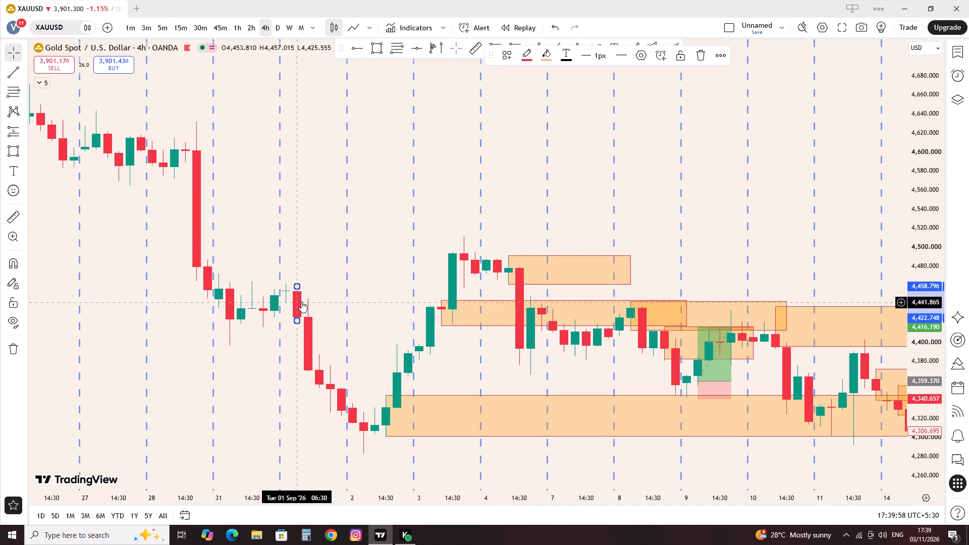
drag(296, 307, 546, 323)
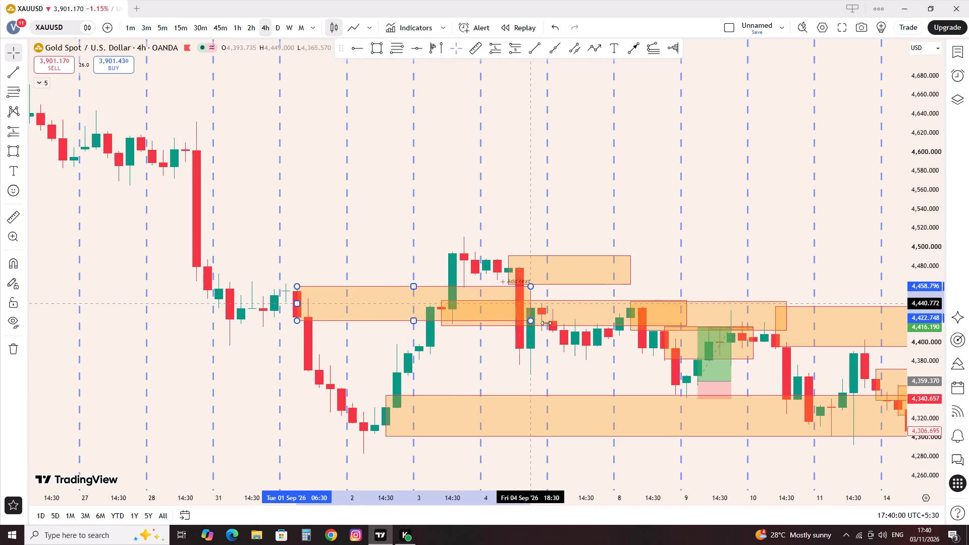
drag(546, 323, 523, 300)
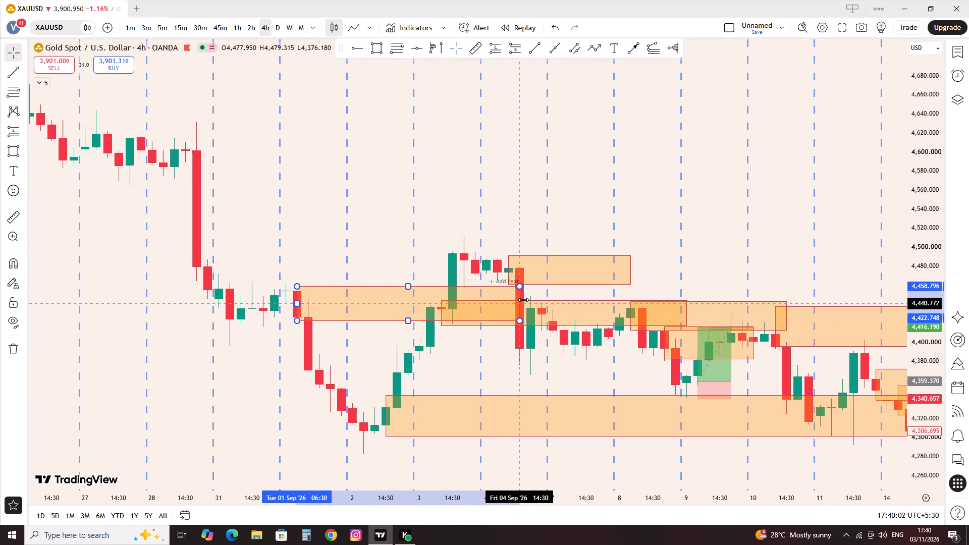
drag(523, 300, 503, 324)
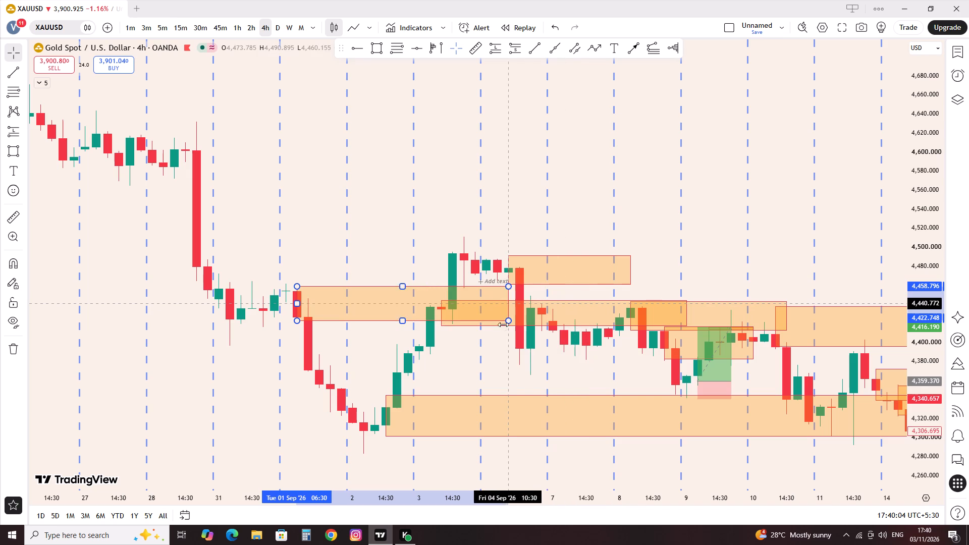
drag(503, 324, 480, 318)
click(381, 260)
Draw a rectangle zone from the 26 Aug 14:30 candle between about 4,610 and 4,633, extended to 31 Aug 22:30.
scroll(364, 267, down, 2)
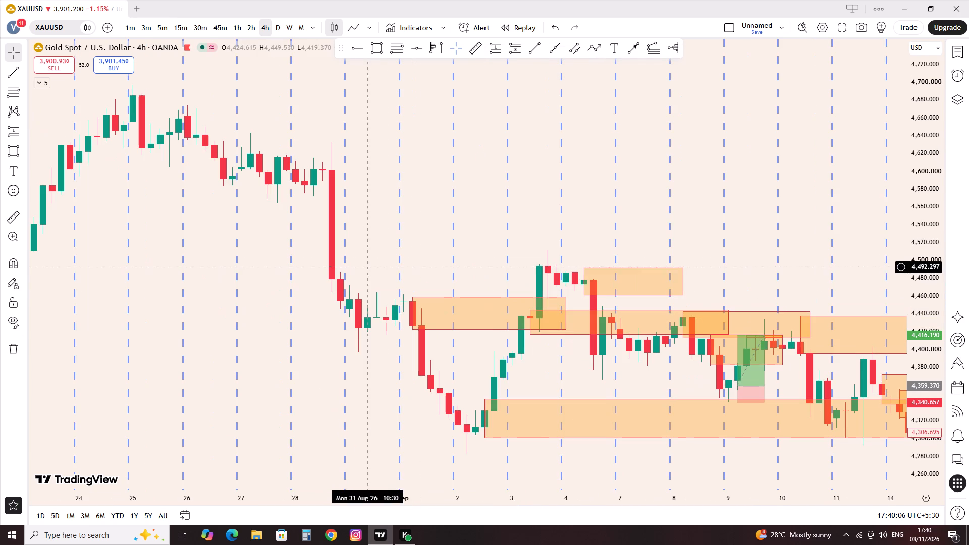
click(380, 58)
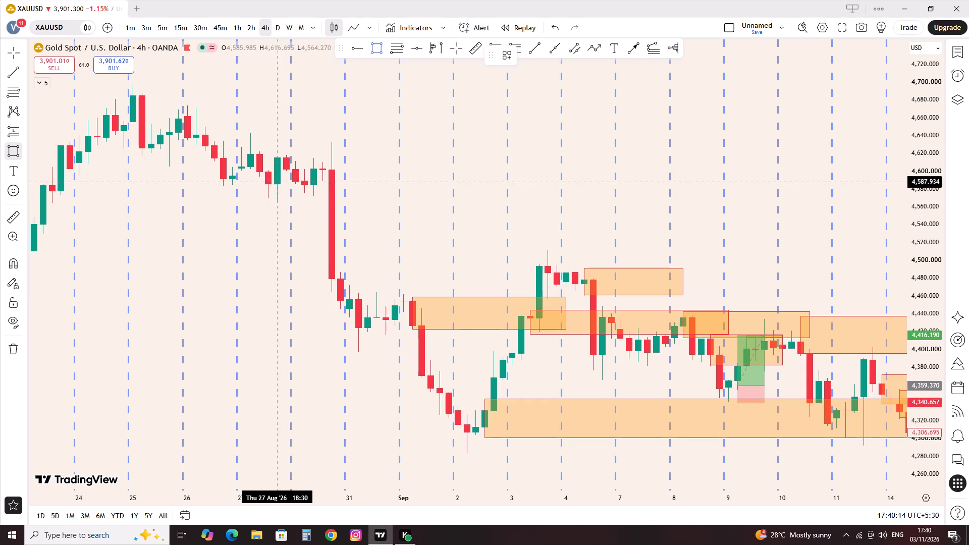
click(214, 142)
click(218, 162)
drag(212, 153, 399, 156)
click(430, 166)
Draw a rectangle zone from the 21 Aug 06:30 candle between 4,507.061 and 4,548.817, extended to 25 Aug 06:30.
drag(193, 246, 431, 338)
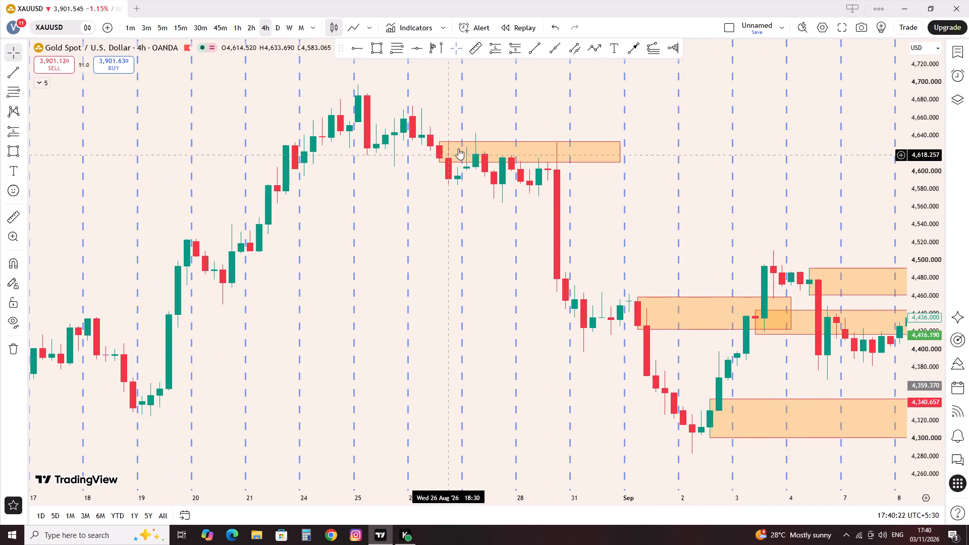
drag(363, 215, 526, 297)
scroll(529, 301, up, 4)
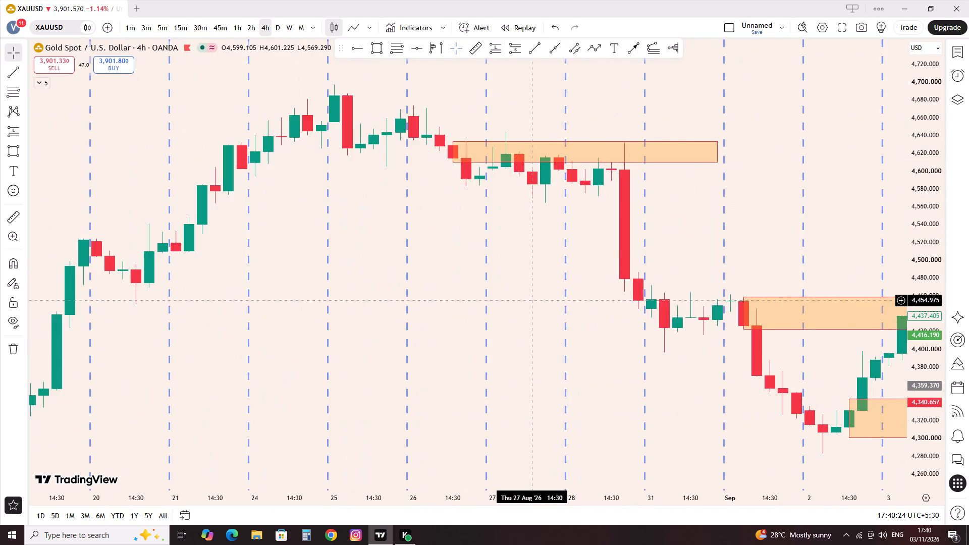
scroll(529, 301, up, 4)
drag(222, 290, 631, 408)
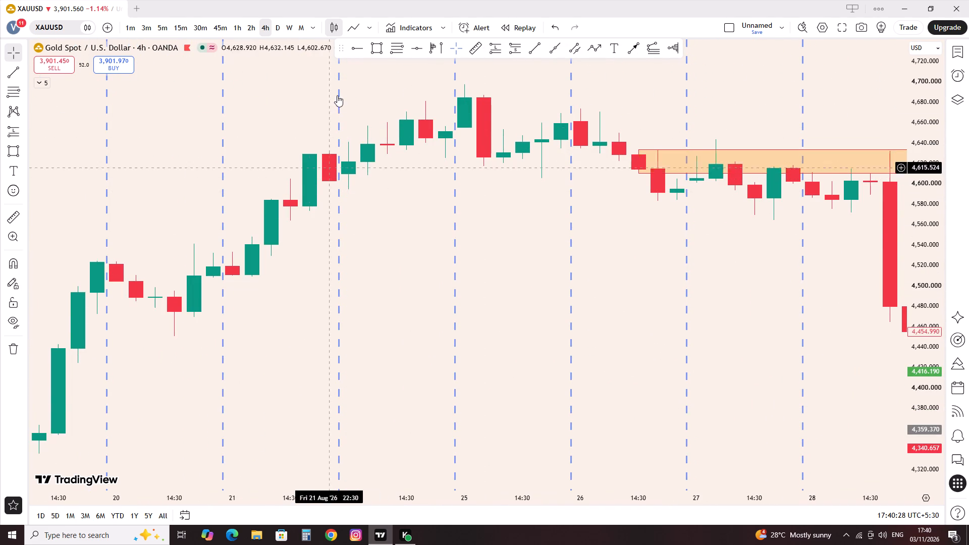
click(372, 53)
click(254, 236)
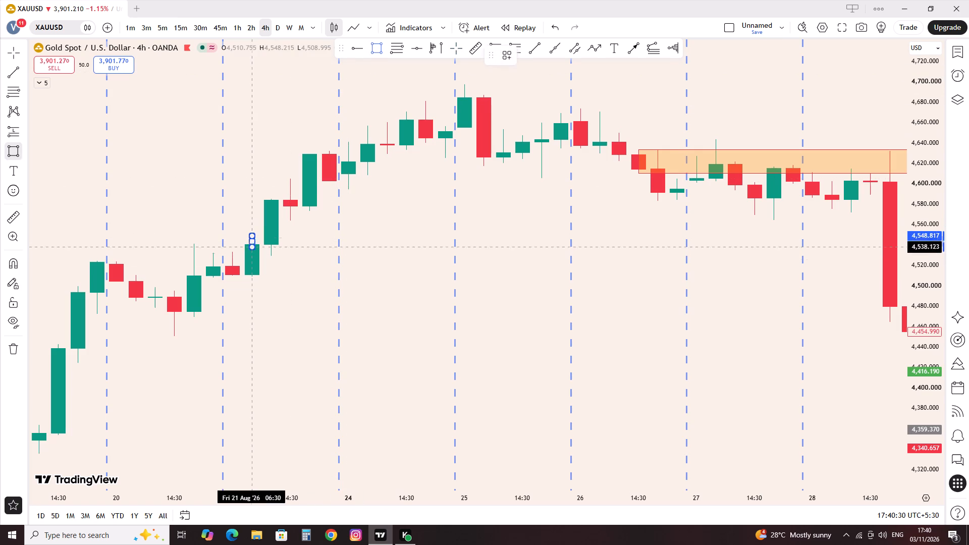
click(256, 279)
click(253, 254)
drag(275, 253, 535, 272)
Draw a rectangle zone from the 20 Aug 14:30 candle between 4,448.104 and 4,496.834, extended to 24 Aug 10:30.
drag(445, 253, 681, 271)
drag(549, 350, 531, 351)
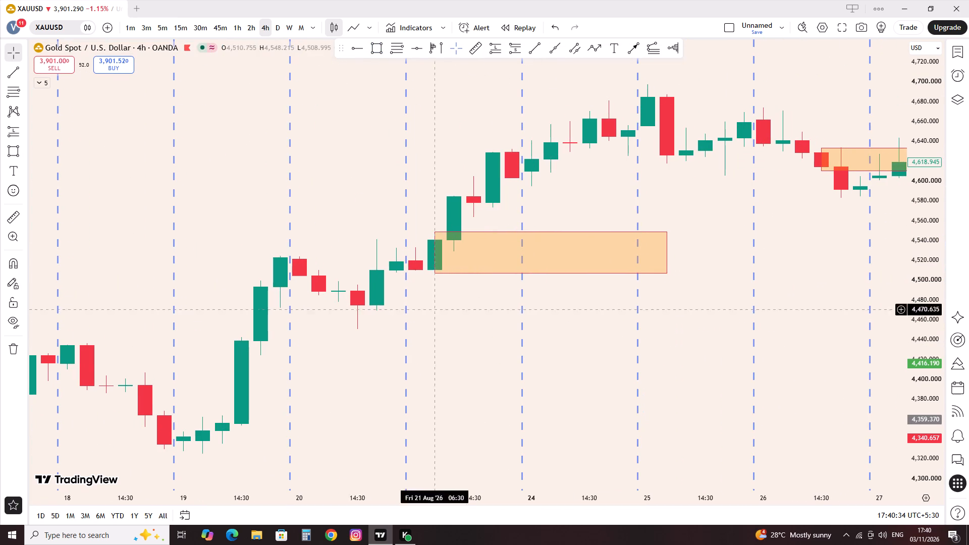
click(372, 48)
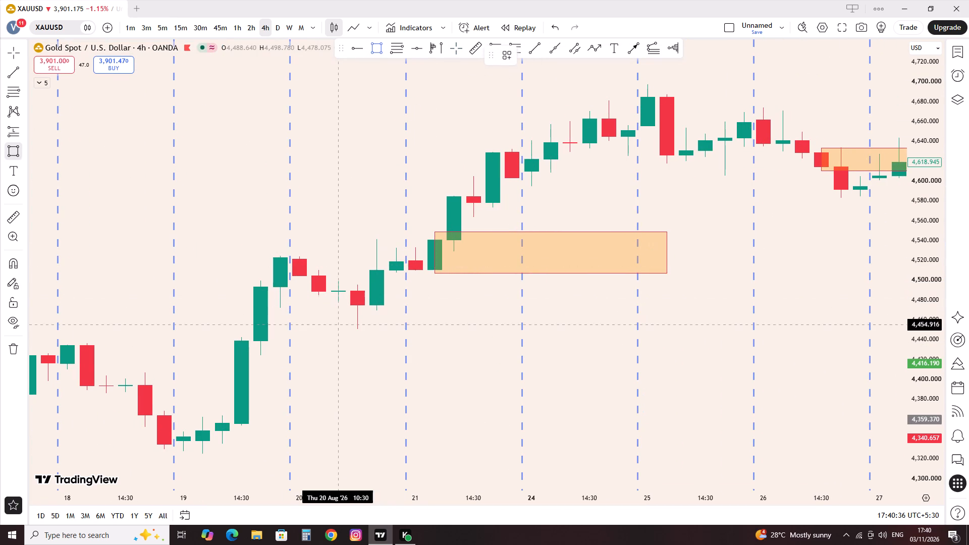
click(358, 332)
click(355, 284)
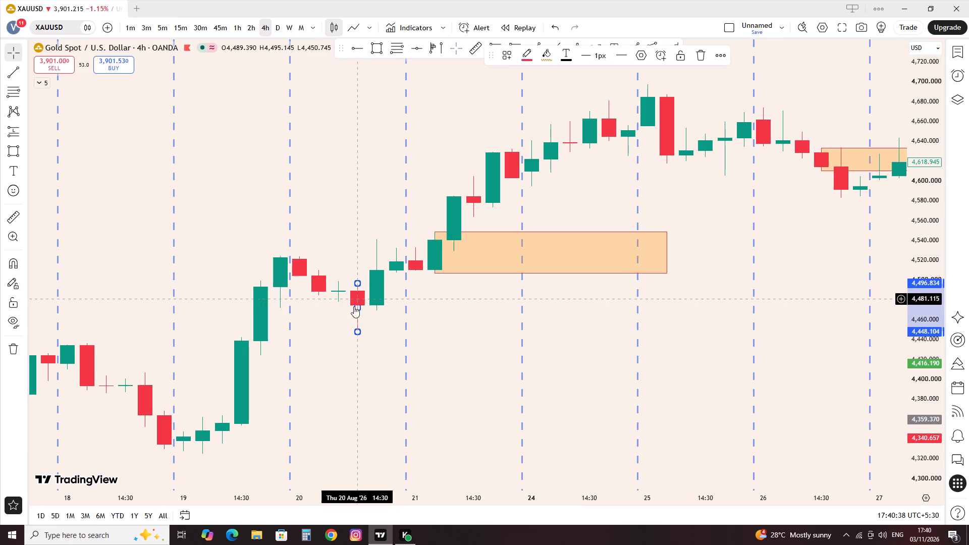
drag(355, 307, 575, 348)
click(686, 383)
Extend the zone starting 20 Aug 14:30 to 1 Sep 10:30.
scroll(684, 381, down, 6)
drag(739, 389, 383, 363)
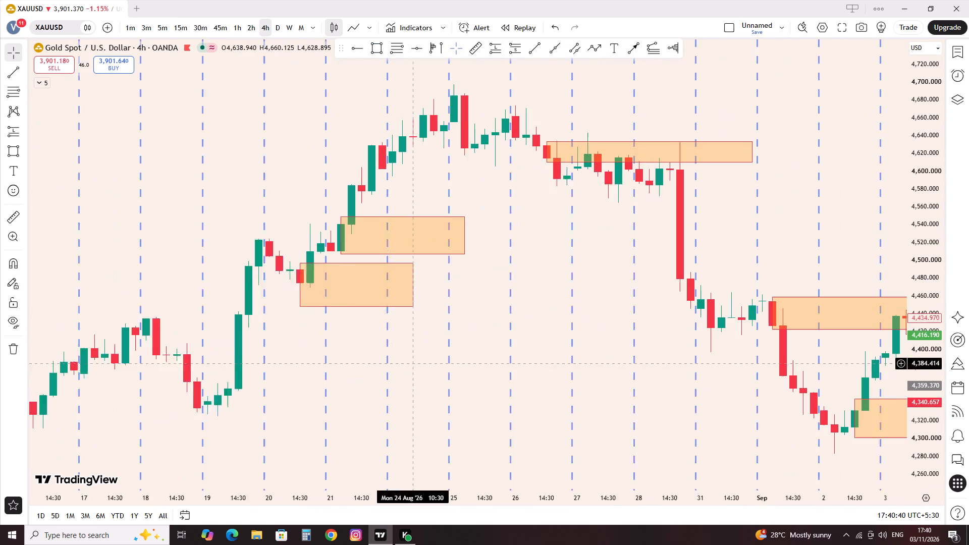
drag(383, 363, 362, 364)
drag(359, 286, 704, 333)
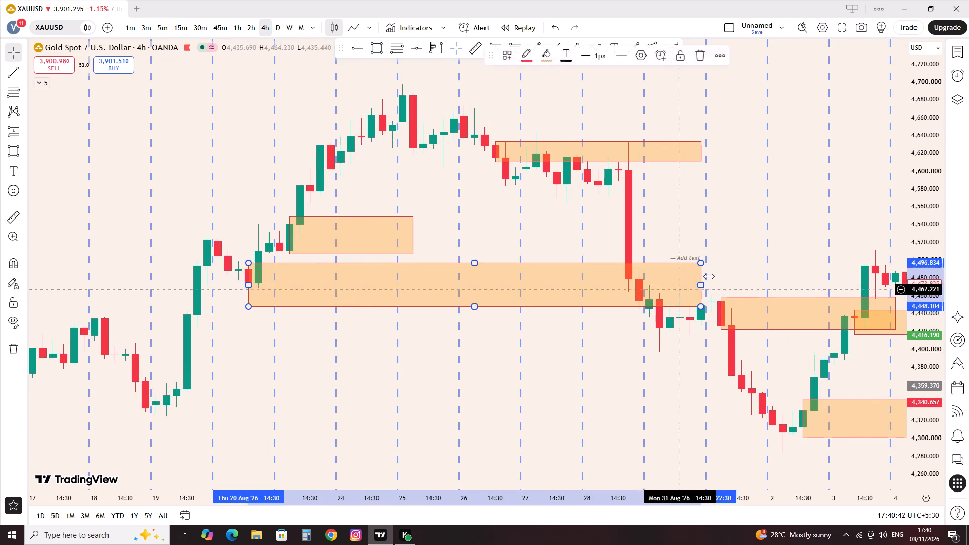
click(749, 247)
click(696, 286)
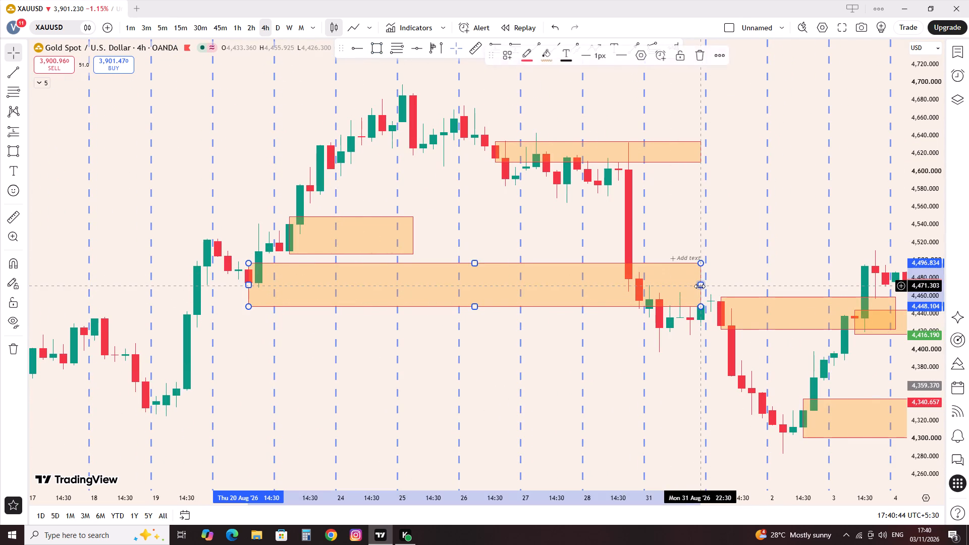
drag(699, 286, 731, 291)
click(761, 268)
Extend the zone starting 21 Aug 06:30 to 4 Sep 02:30.
drag(414, 237, 425, 237)
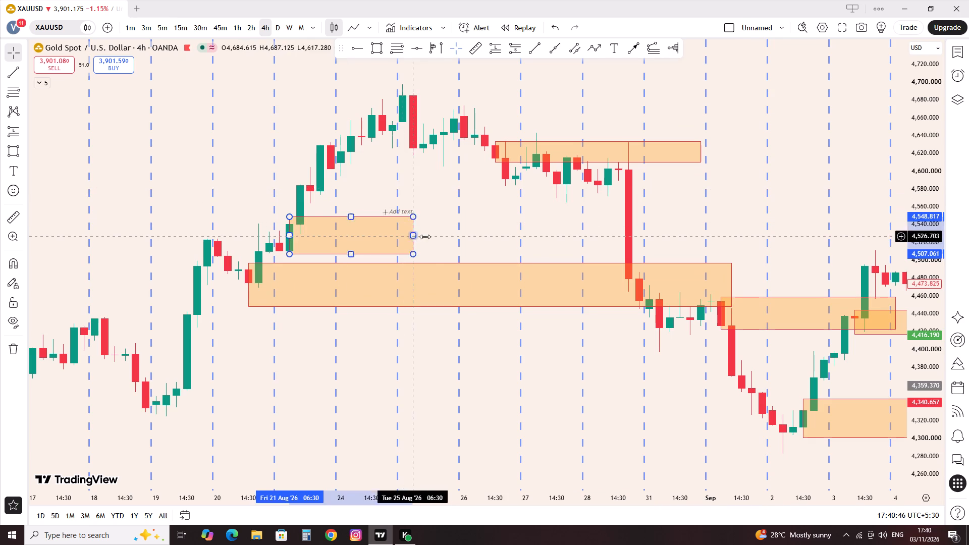
drag(425, 237, 893, 280)
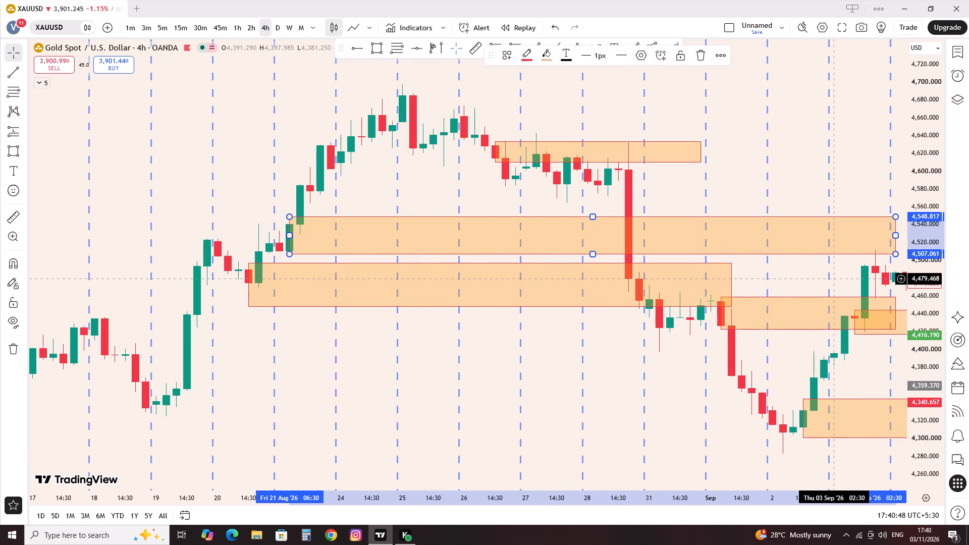
click(836, 279)
Draw a rectangle zone from the 19 Aug 10:30 candle between 4,332.514 and 4,362.254, extended to late 3 Sep.
drag(834, 268, 399, 273)
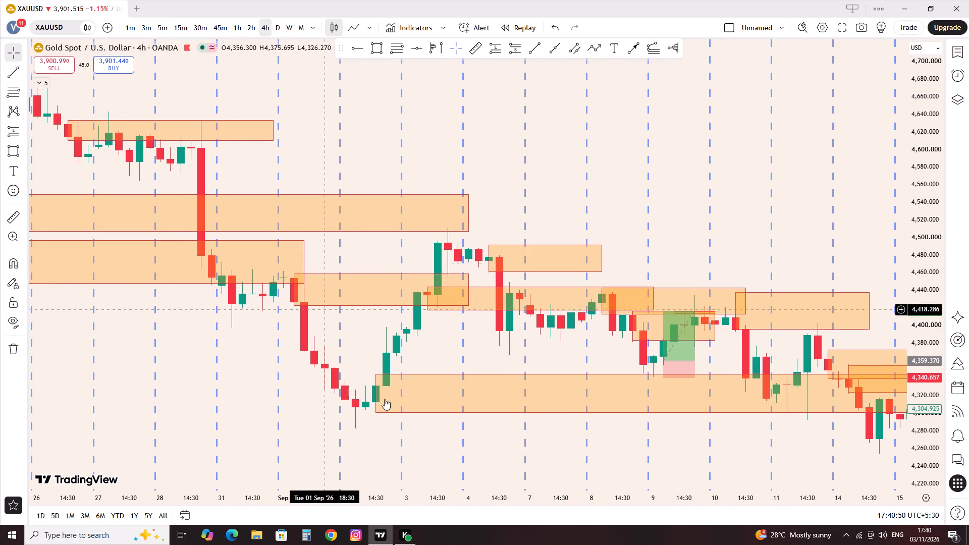
drag(223, 363, 606, 449)
scroll(249, 370, down, 3)
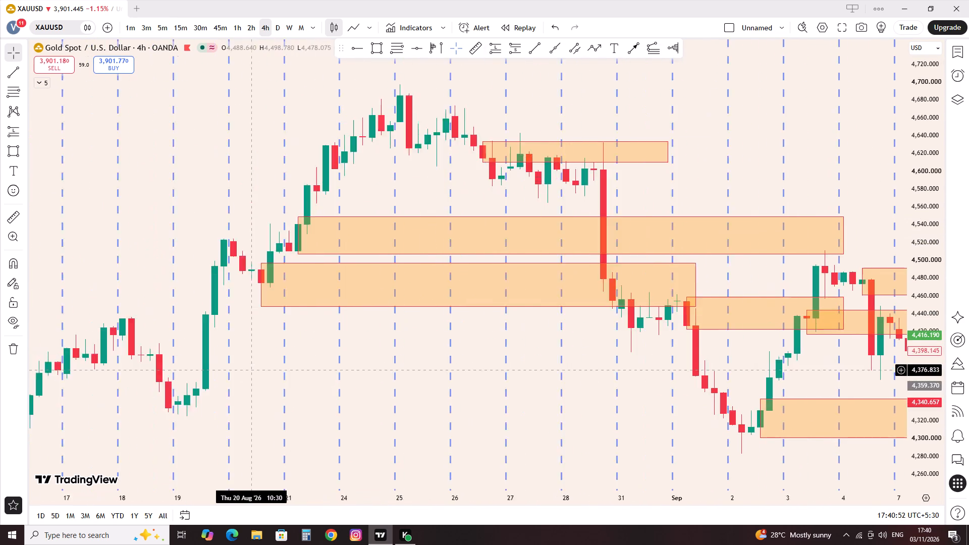
scroll(253, 376, down, 1)
scroll(357, 336, up, 2)
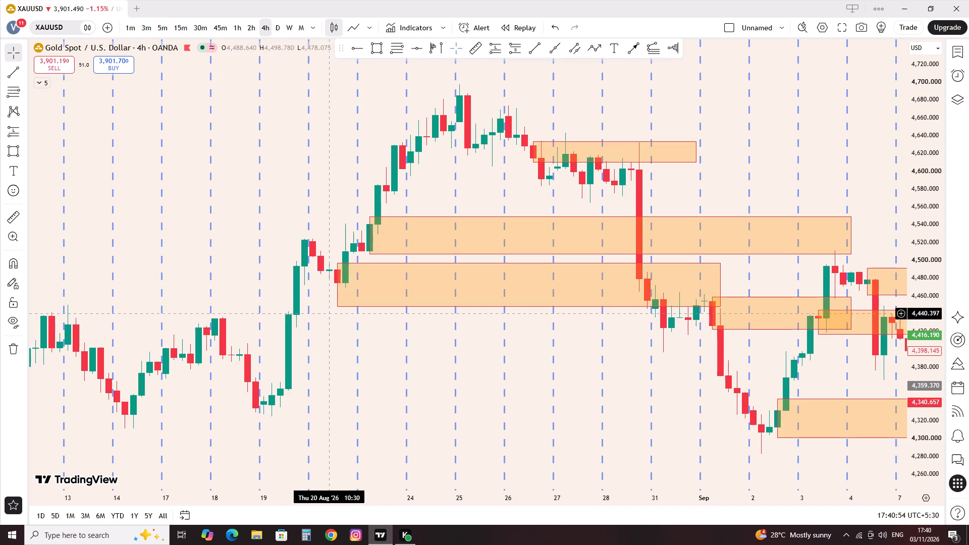
click(377, 58)
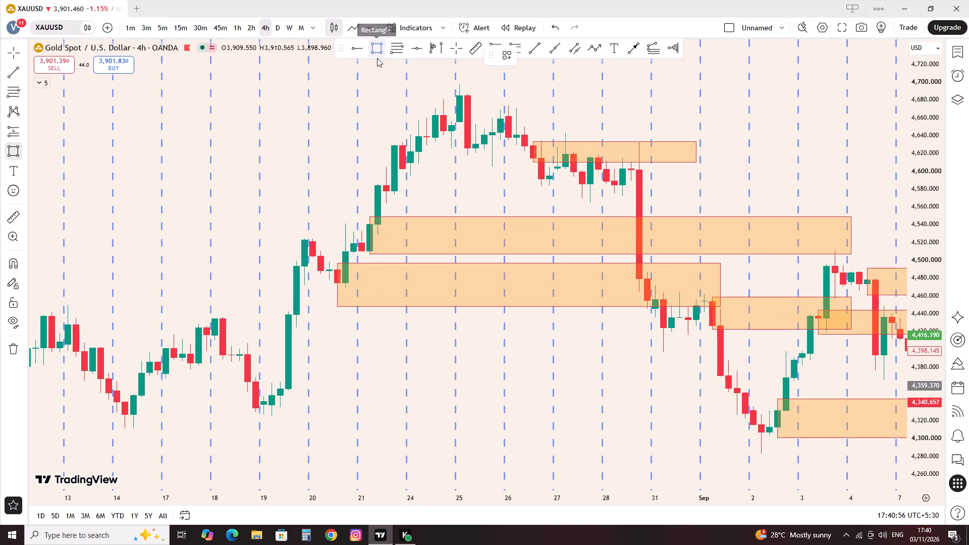
click(281, 384)
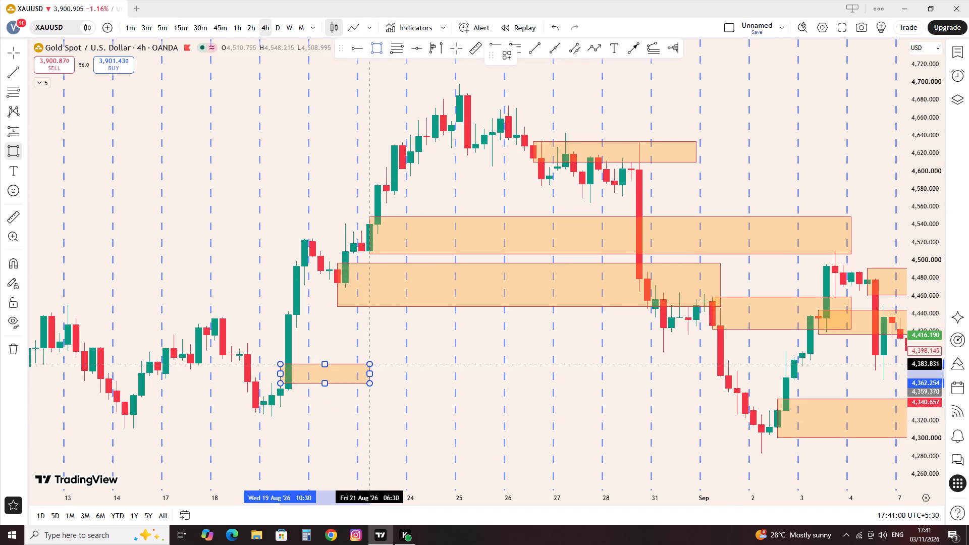
click(377, 410)
drag(376, 397, 763, 449)
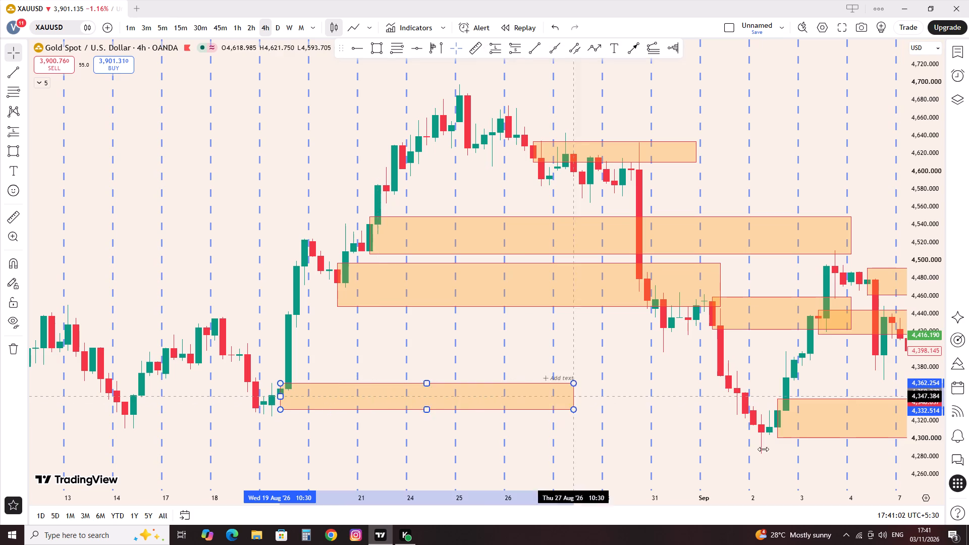
drag(763, 449, 832, 449)
click(665, 448)
Draw a thin rectangle zone from the 18 Aug 14:30 candle between about 4,384 and 4,399.576, extended to 31 Aug 14:30.
drag(658, 447, 314, 467)
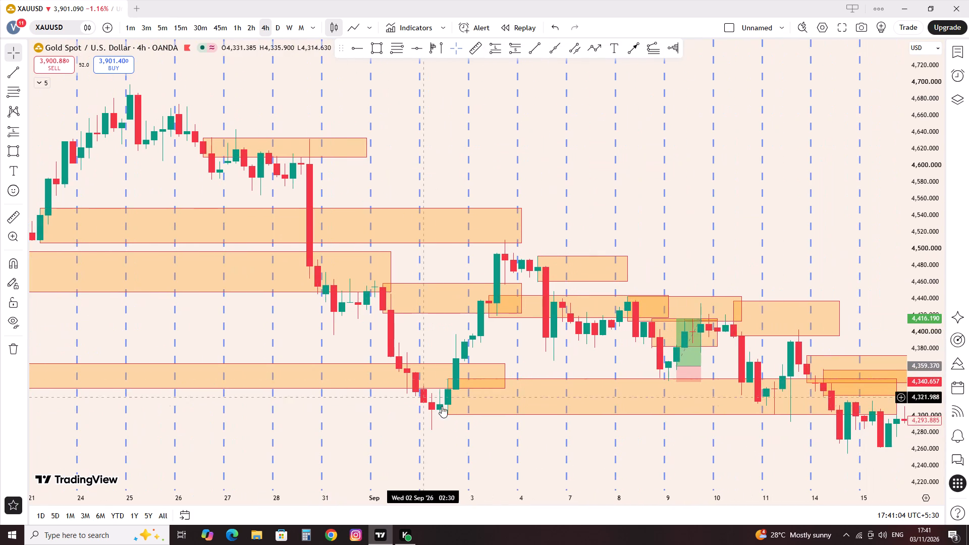
drag(282, 467, 519, 491)
drag(376, 458, 575, 489)
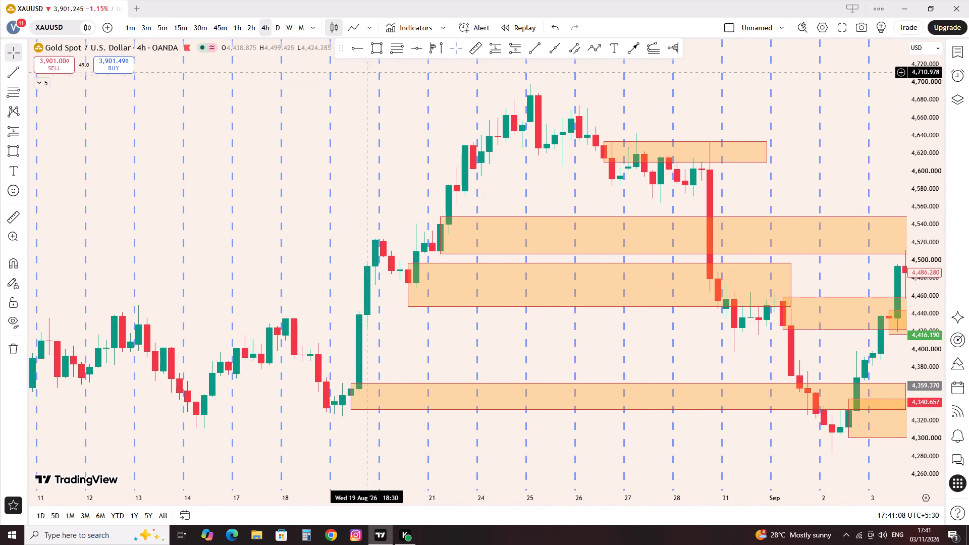
click(375, 50)
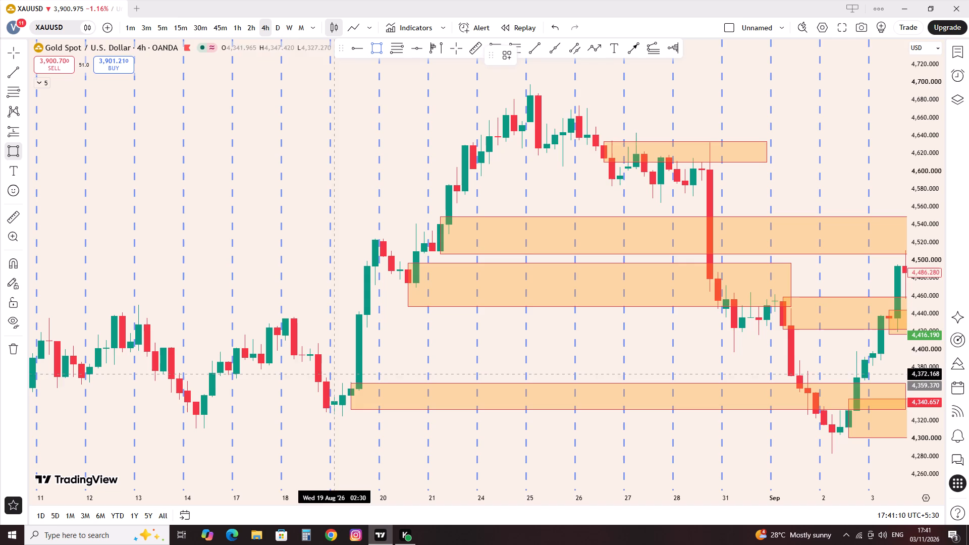
click(311, 350)
click(318, 364)
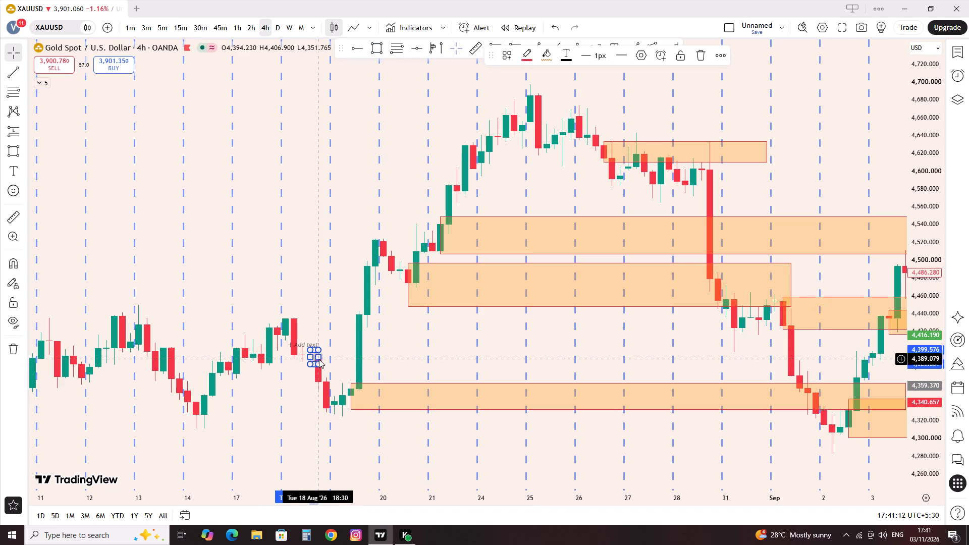
drag(319, 359, 405, 360)
click(486, 368)
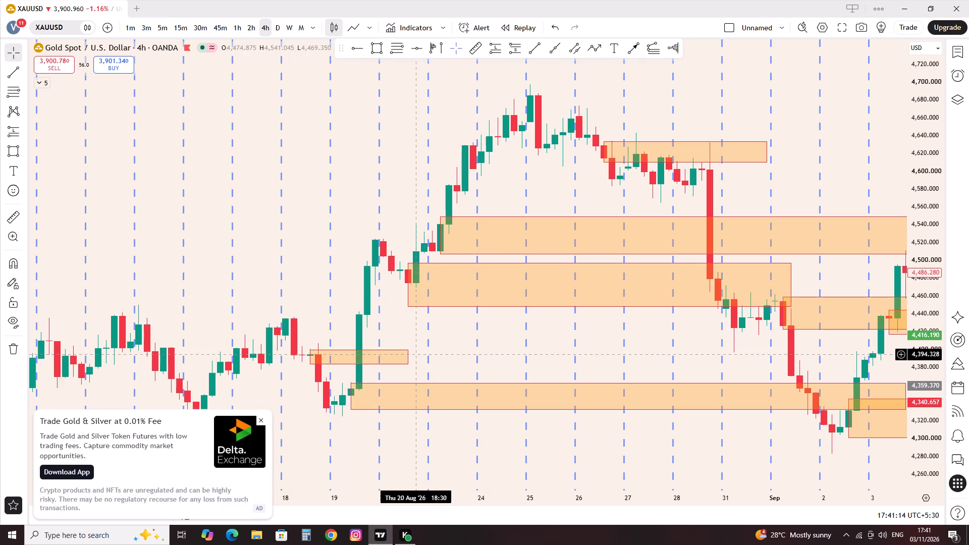
drag(409, 357, 764, 350)
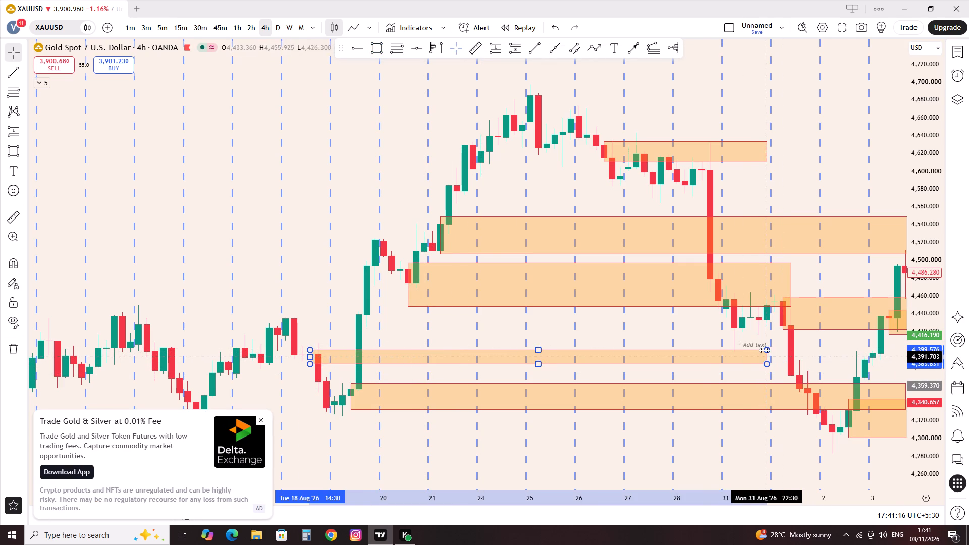
drag(764, 350, 753, 353)
click(667, 322)
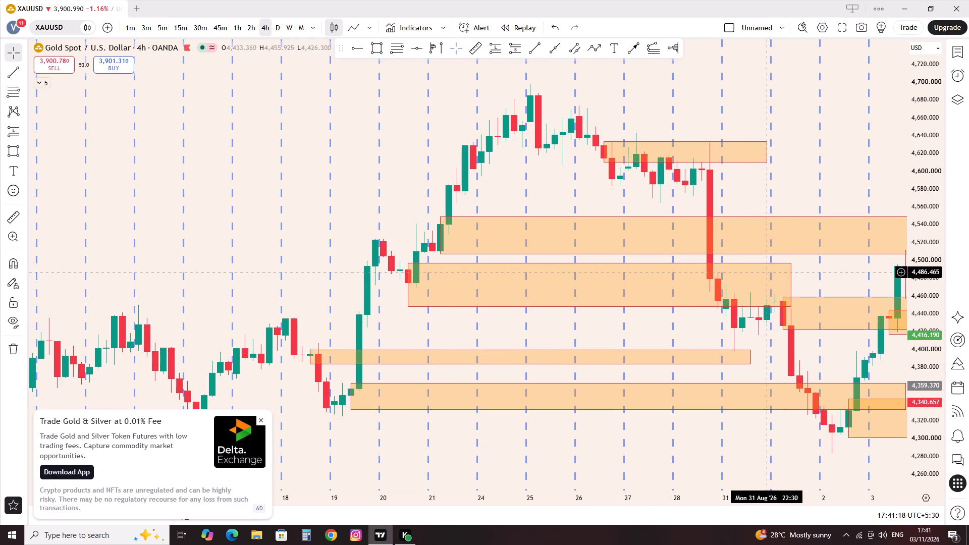
Close the advertisement covering the chart.
click(260, 421)
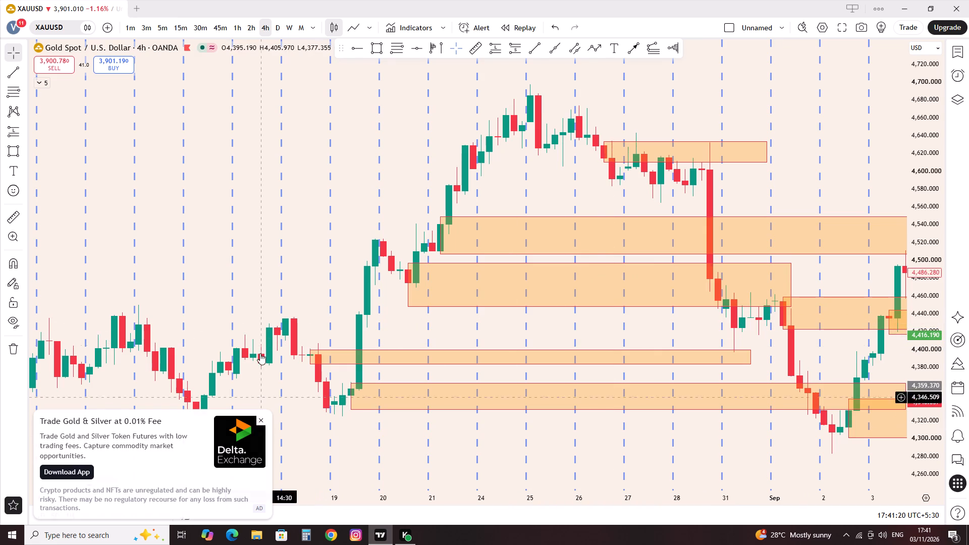
Draw a rectangle zone from the 18 Aug 02:30 candle between 4,409.041 and 4,439.937, extended to 31 Aug 06:30.
drag(250, 312, 354, 322)
click(376, 50)
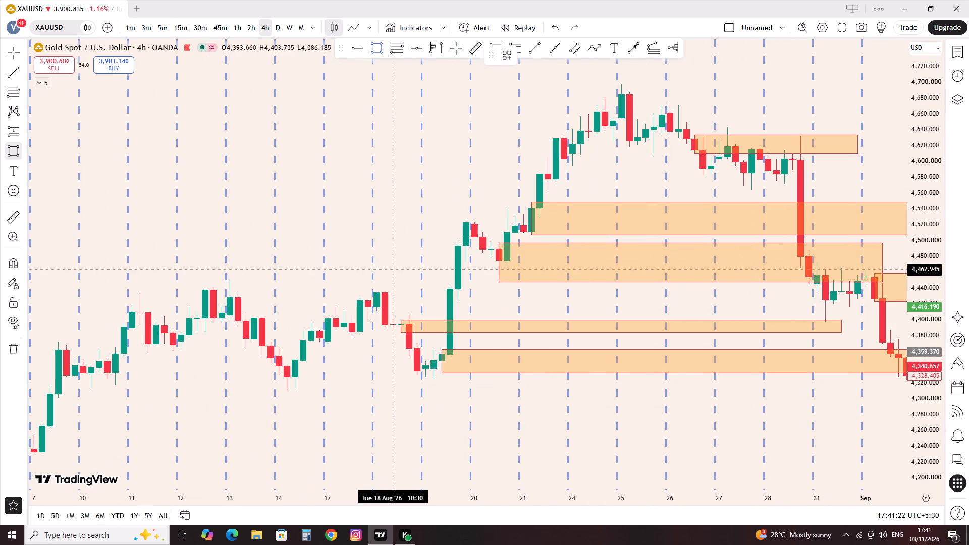
click(376, 288)
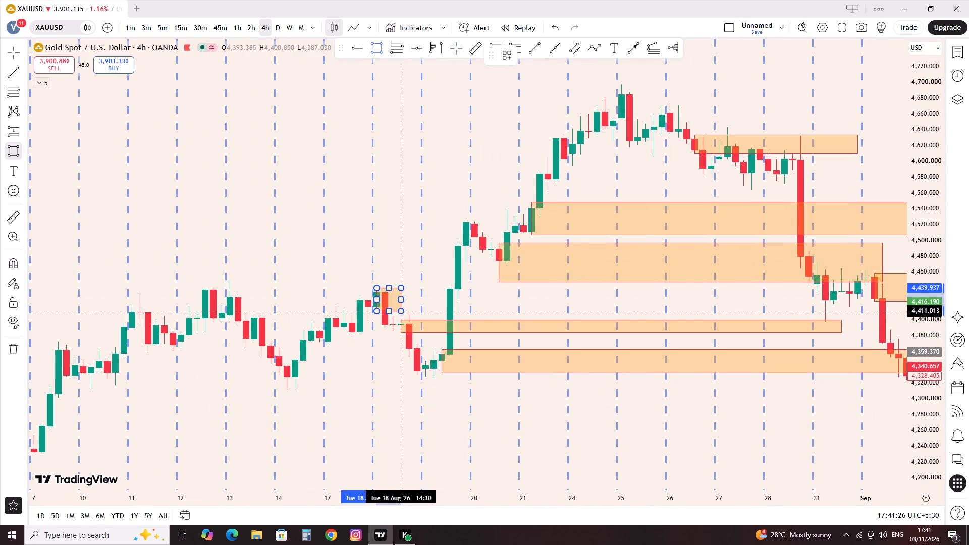
click(403, 313)
drag(402, 297, 533, 314)
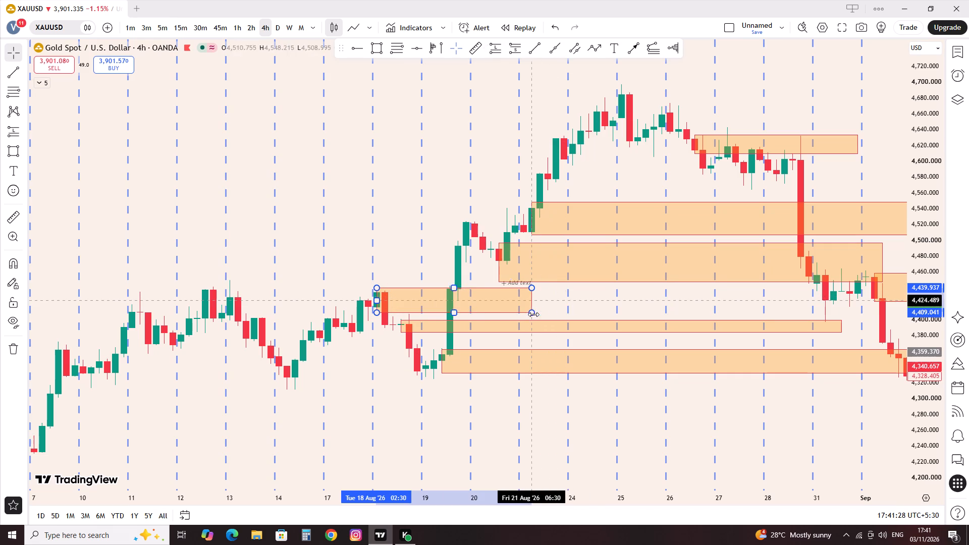
drag(533, 314, 725, 317)
drag(784, 288, 659, 306)
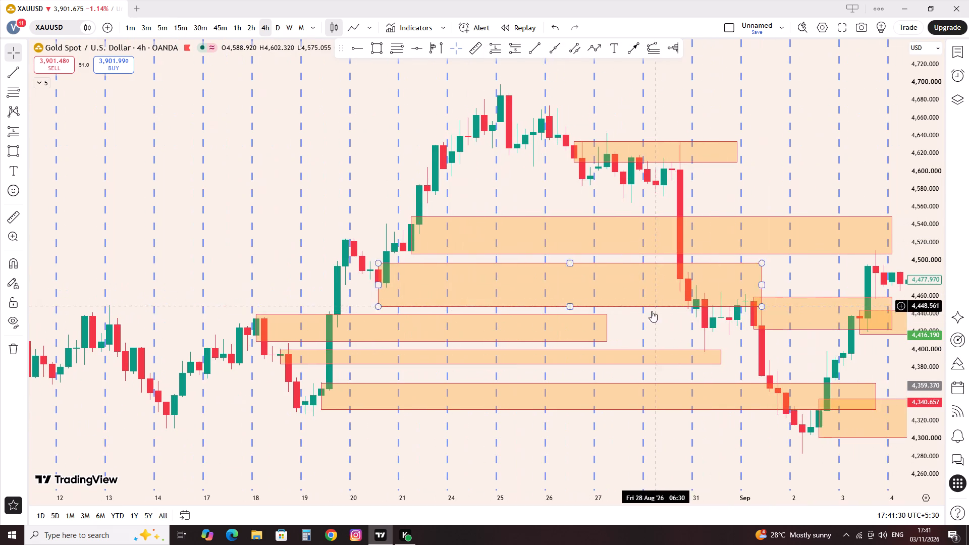
drag(609, 326, 707, 331)
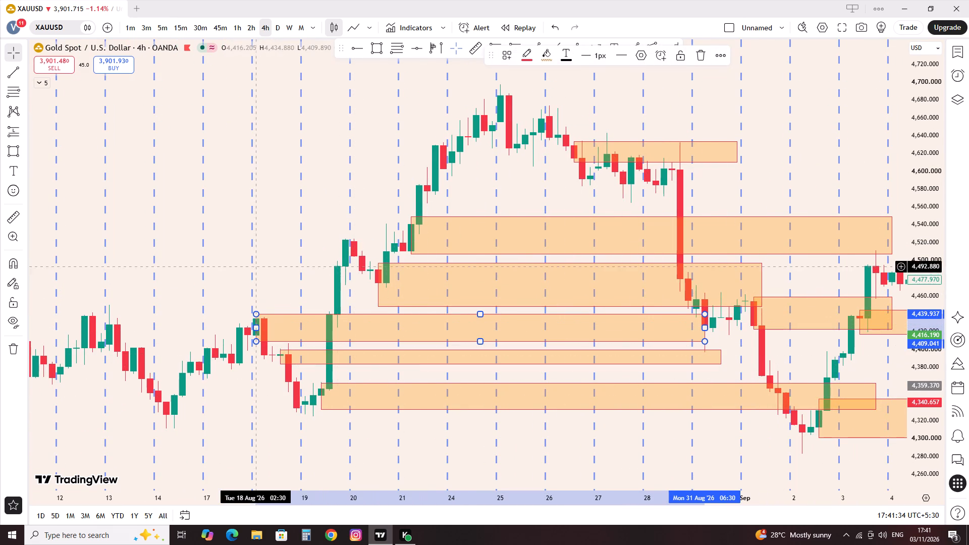
click(271, 259)
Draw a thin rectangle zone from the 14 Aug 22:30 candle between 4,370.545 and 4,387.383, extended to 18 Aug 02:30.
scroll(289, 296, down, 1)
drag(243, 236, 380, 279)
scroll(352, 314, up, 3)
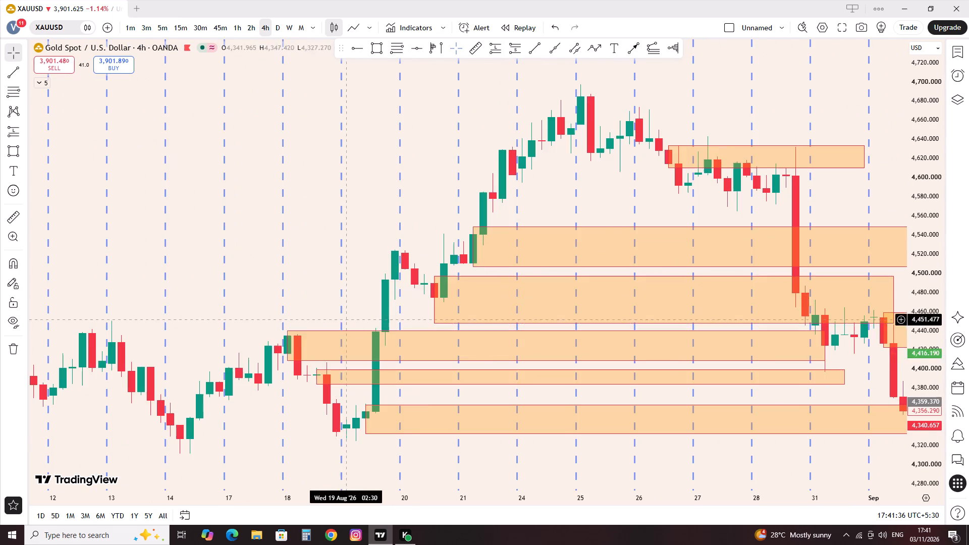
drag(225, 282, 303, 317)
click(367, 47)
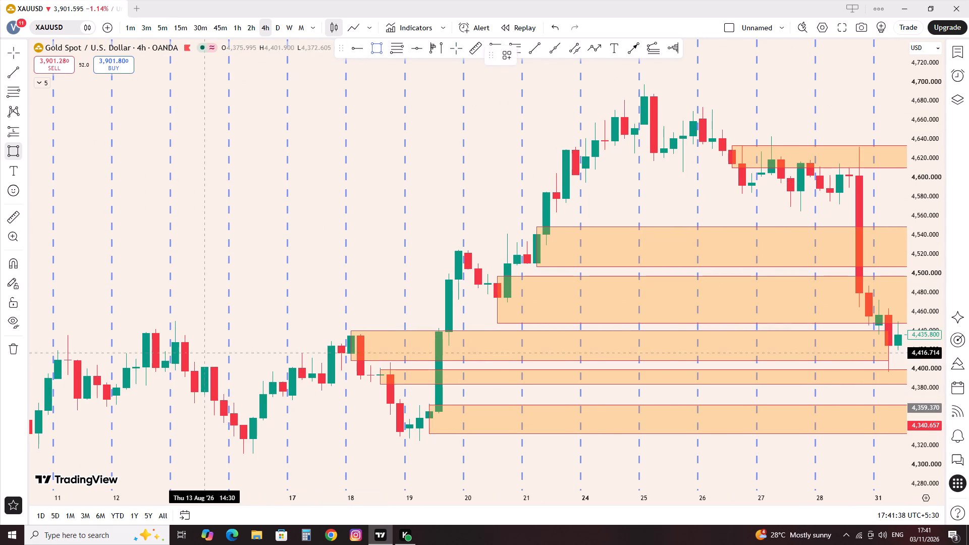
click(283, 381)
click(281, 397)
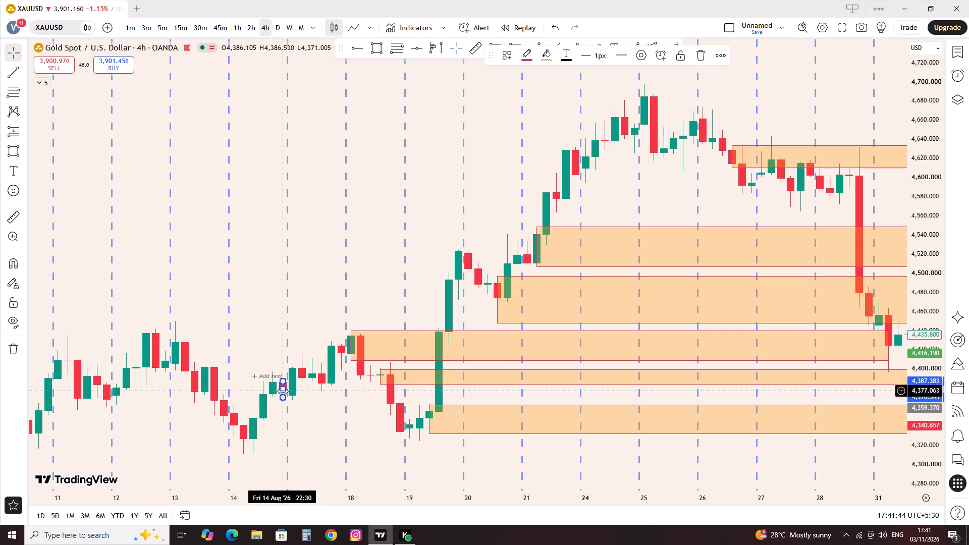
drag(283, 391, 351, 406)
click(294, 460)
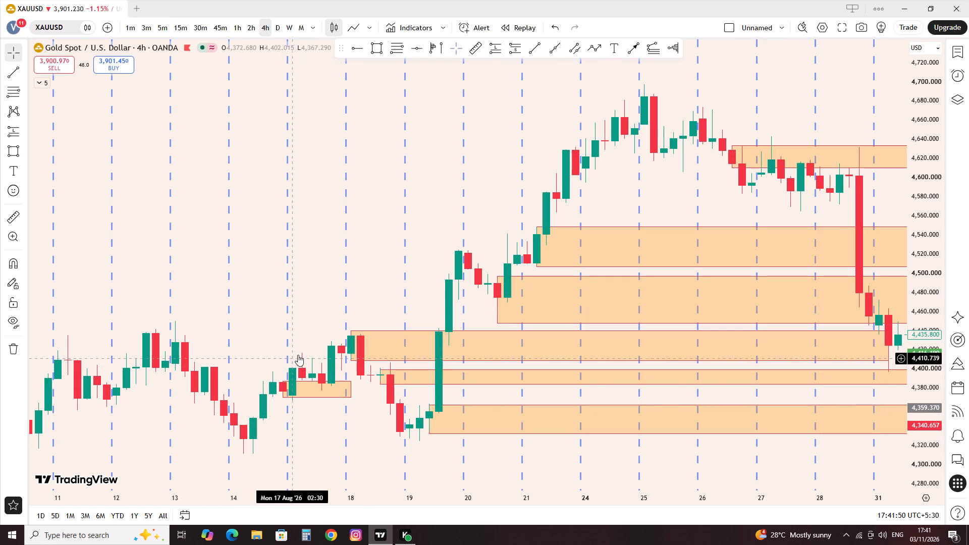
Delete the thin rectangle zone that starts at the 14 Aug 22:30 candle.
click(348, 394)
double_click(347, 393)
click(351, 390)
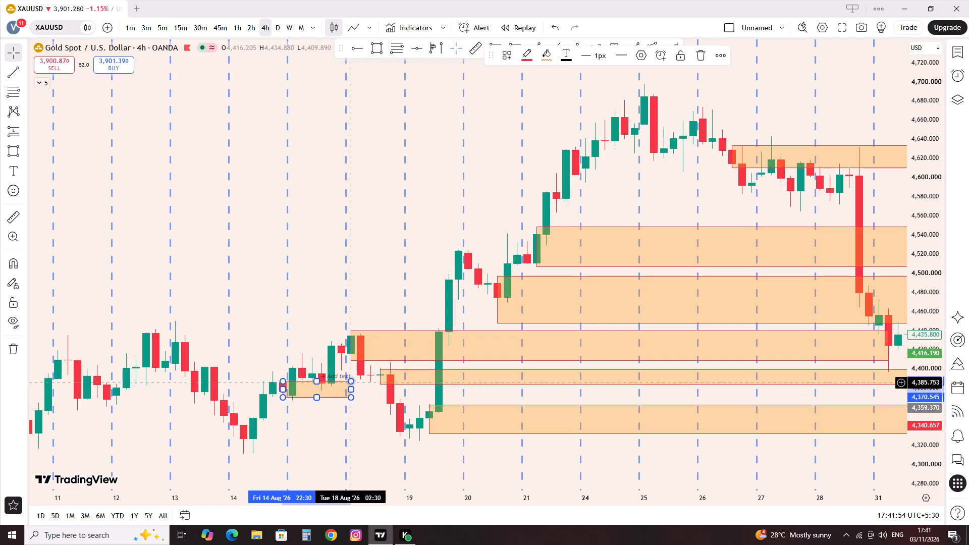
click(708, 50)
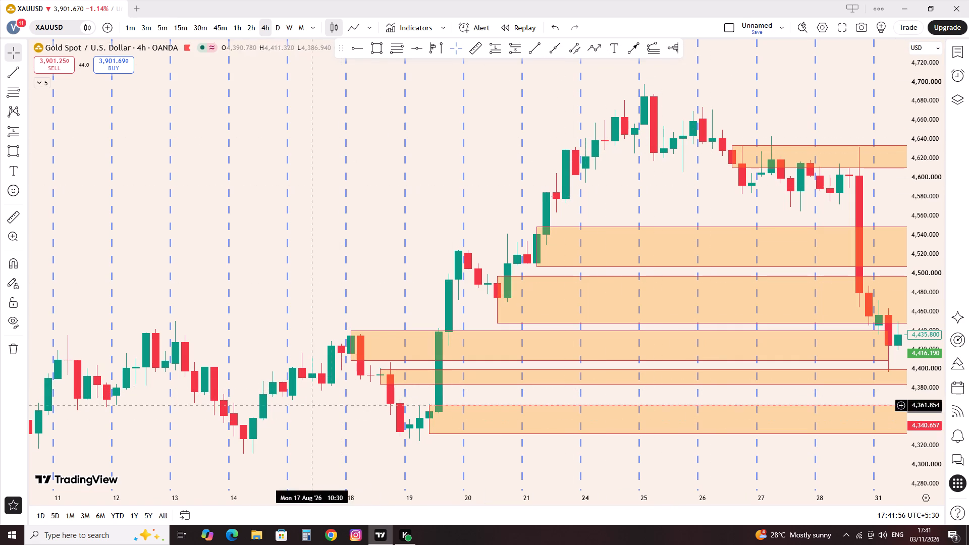
Draw a rectangle zone from the 14 Aug 06:30 candle between 4,310.796 and 4,342.300, extended to 21 Aug 06:30.
click(389, 46)
click(373, 49)
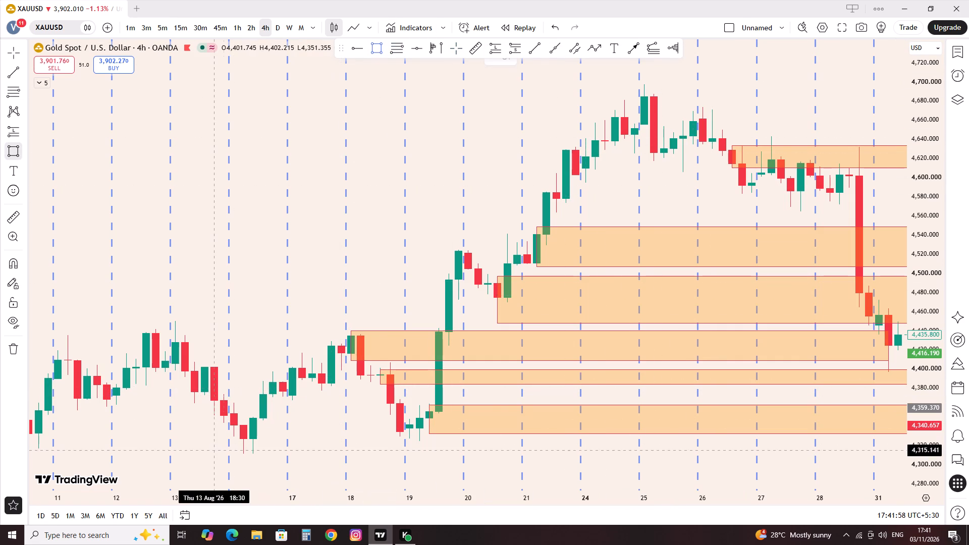
click(243, 424)
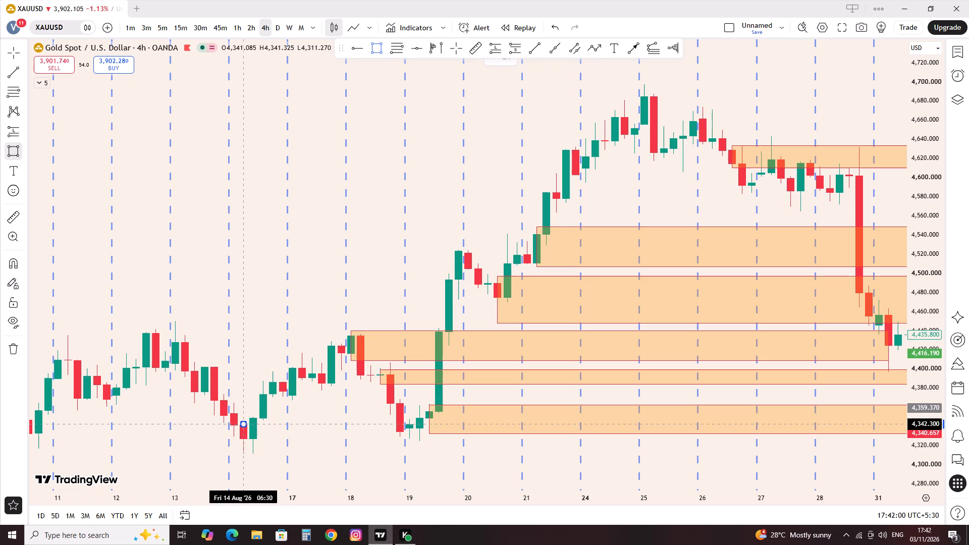
click(240, 455)
drag(245, 441, 534, 469)
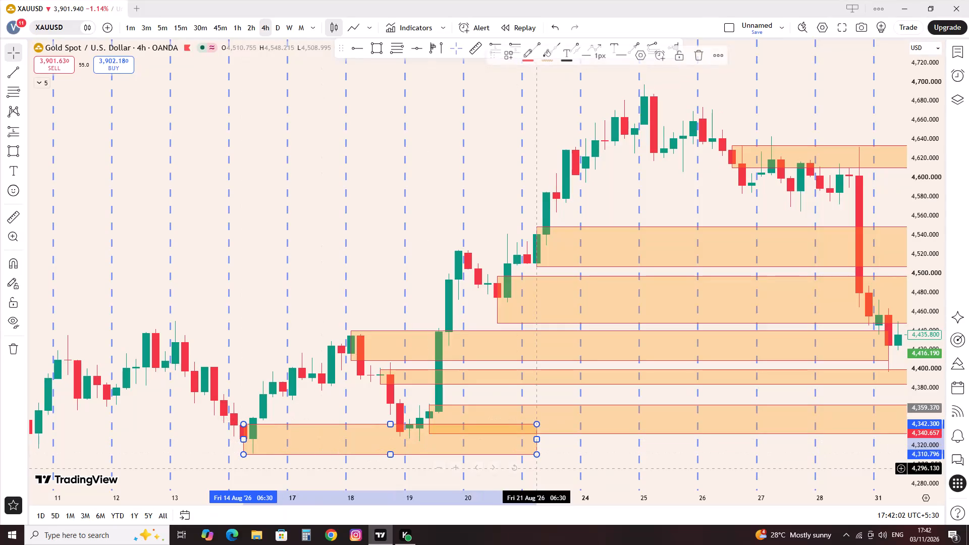
click(352, 470)
Draw a rectangle zone from the 10 Aug 18:30 candle between 4,315.862 and 4,364.749, extended to about 12 Aug 10:30.
scroll(375, 450, down, 3)
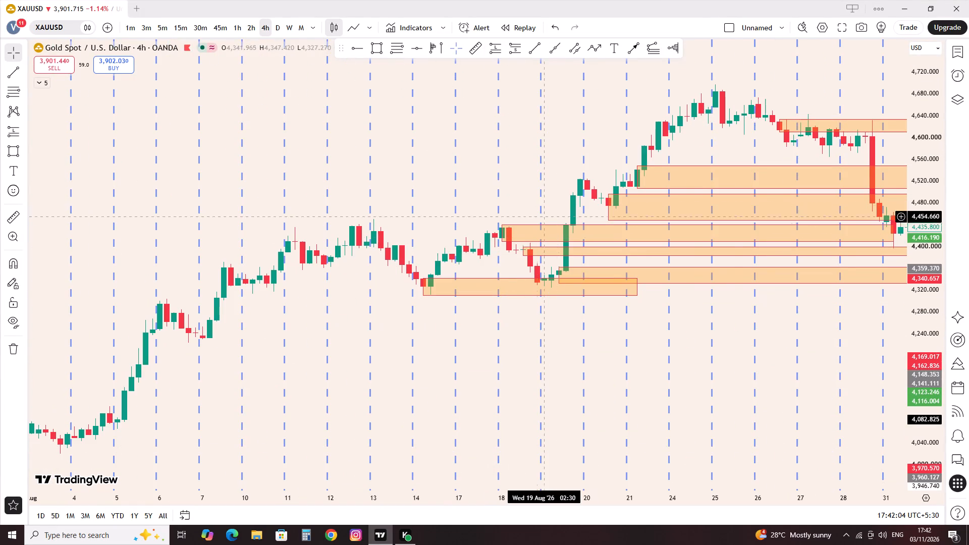
scroll(532, 231, down, 3)
scroll(674, 143, down, 2)
scroll(541, 284, up, 9)
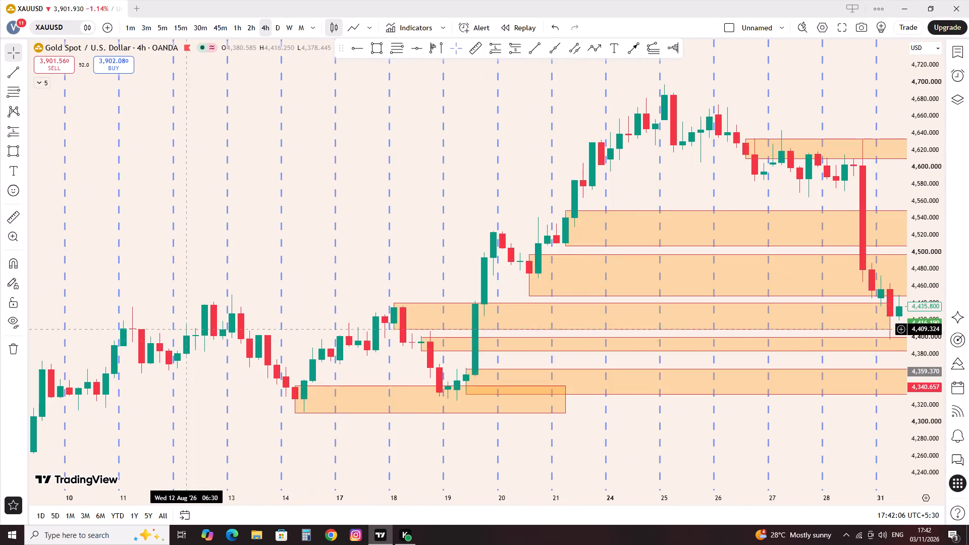
drag(186, 256, 601, 349)
scroll(602, 349, up, 6)
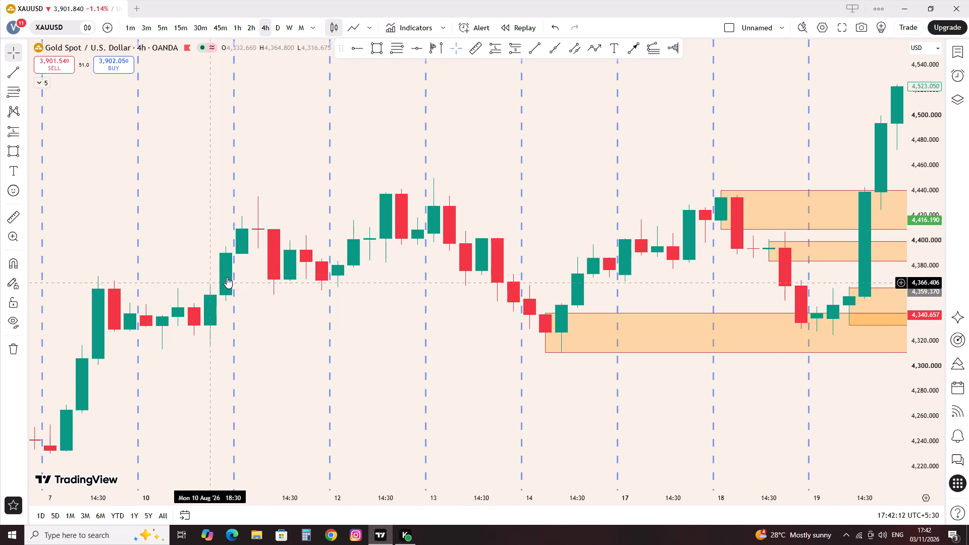
click(388, 43)
click(381, 43)
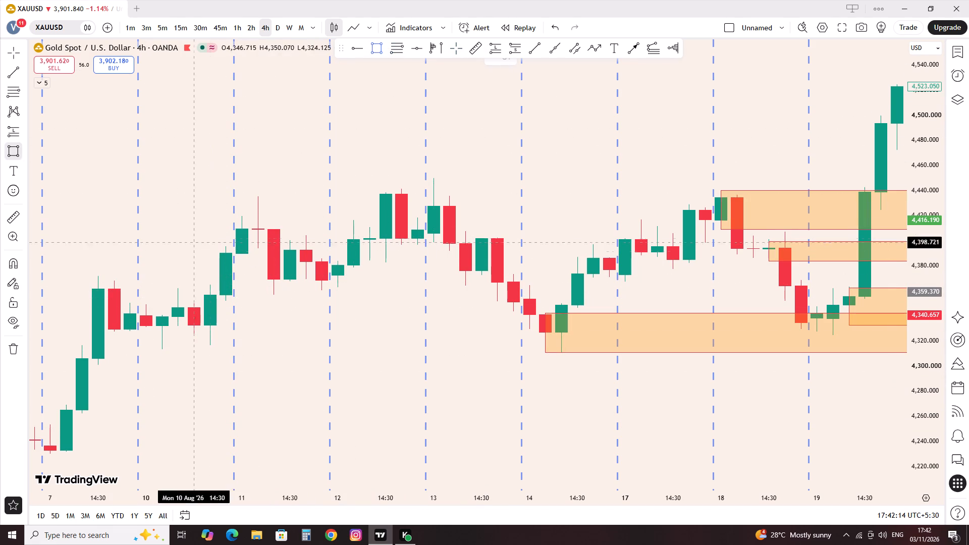
click(204, 285)
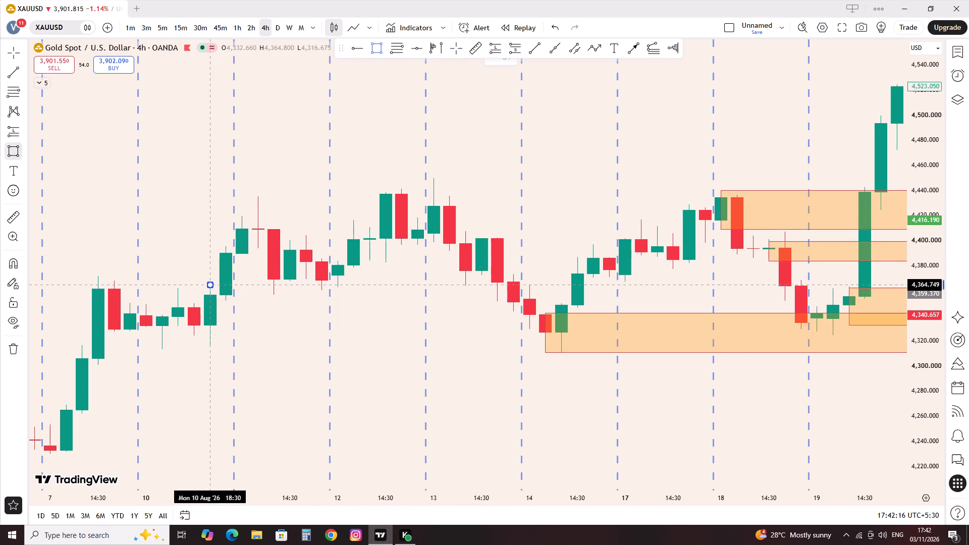
click(217, 346)
drag(212, 314, 305, 315)
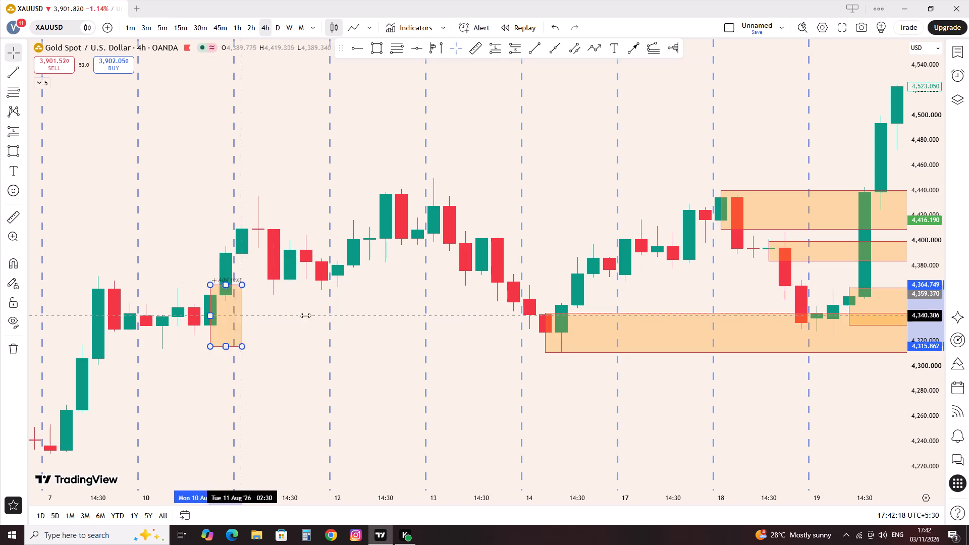
drag(305, 315, 369, 319)
click(404, 291)
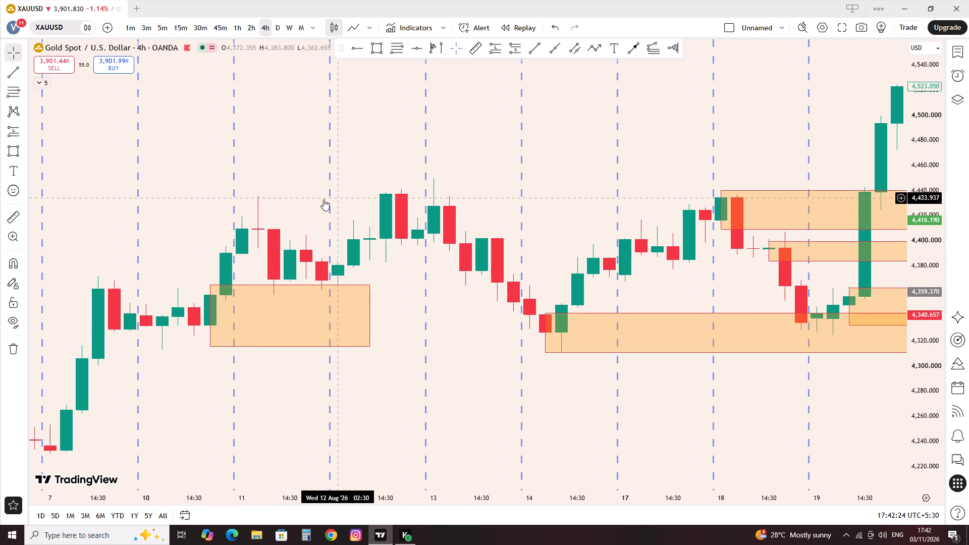
Draw a rectangle zone from the 7 Aug 06:30 candle between about 4,220 and 4,270.987, extended to about 11 Aug 14:30.
drag(180, 264, 516, 269)
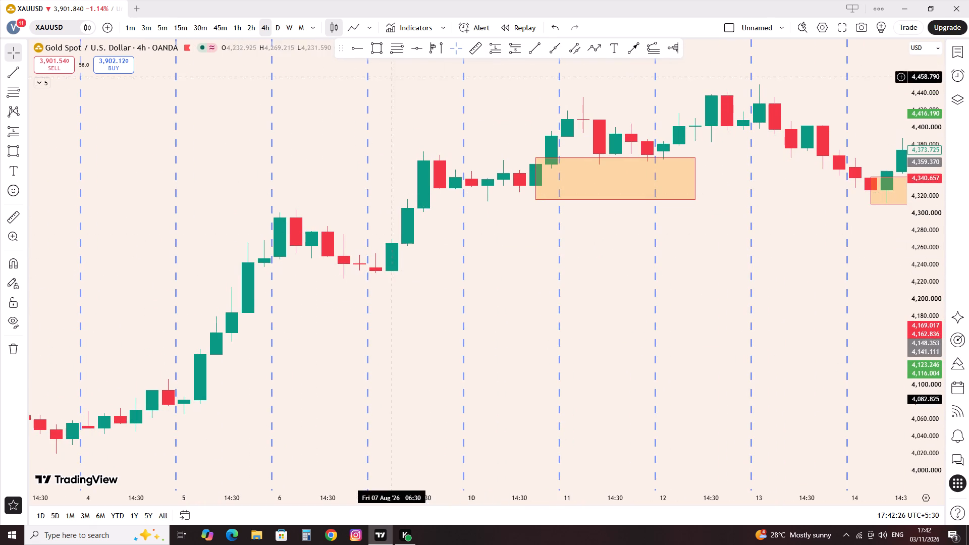
click(384, 47)
click(390, 238)
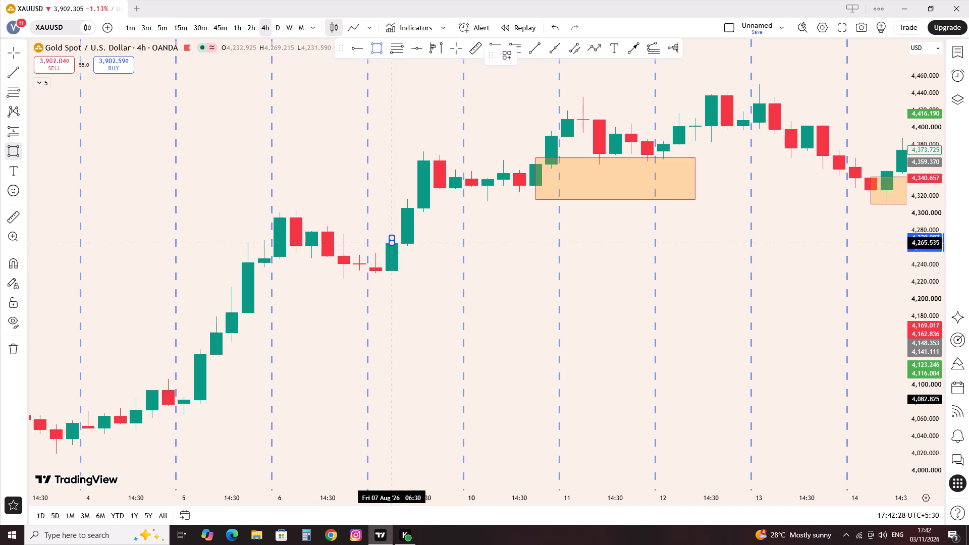
click(390, 281)
drag(390, 262, 611, 264)
click(434, 359)
Extend the zone starting 7 Aug 06:30 to 18 Sep 02:30.
scroll(511, 363, down, 4)
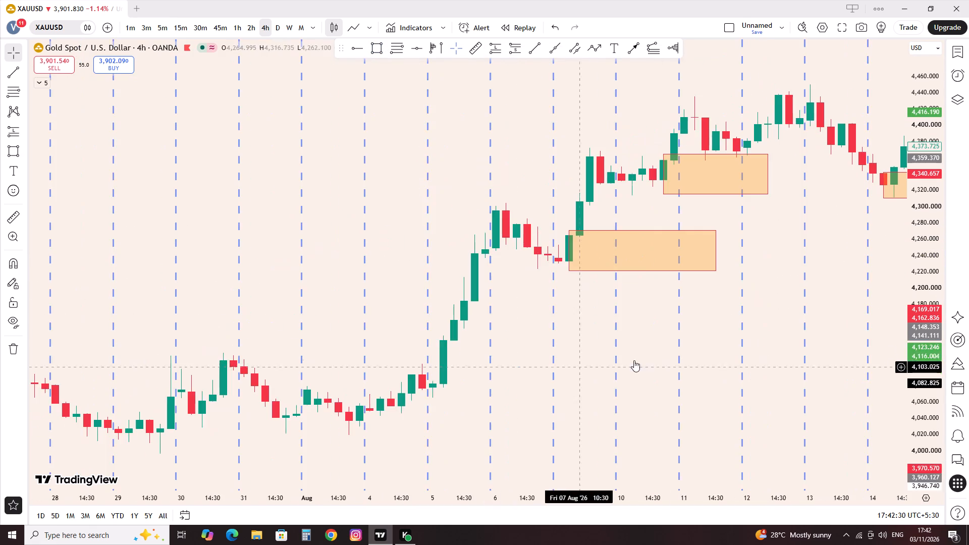
drag(683, 345, 212, 393)
scroll(425, 401, down, 7)
drag(653, 355, 250, 391)
scroll(363, 379, down, 10)
drag(735, 339, 206, 393)
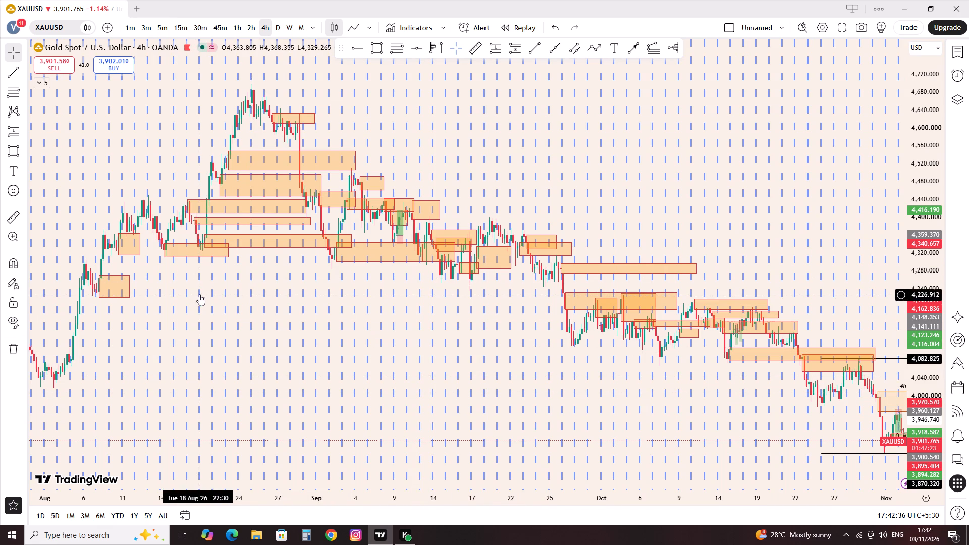
drag(128, 289, 550, 289)
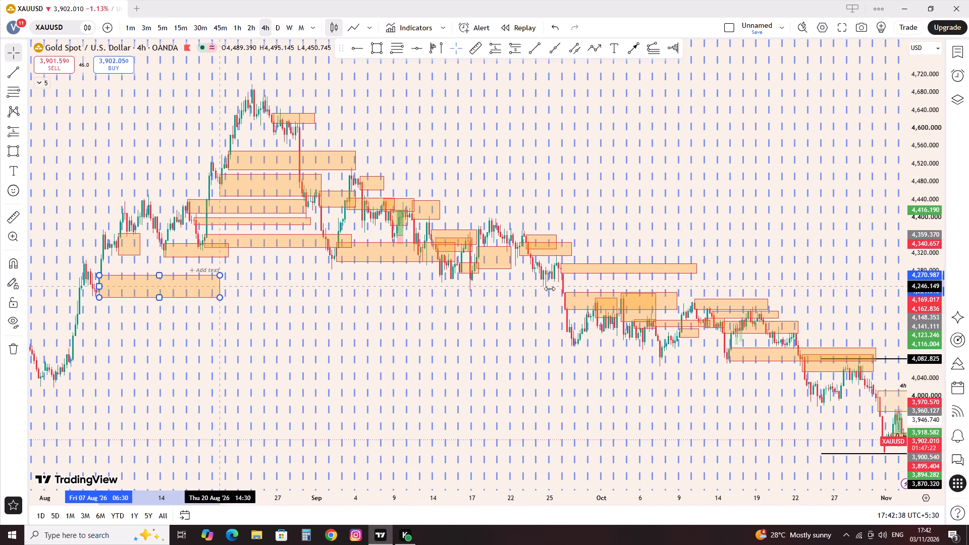
drag(550, 289, 658, 322)
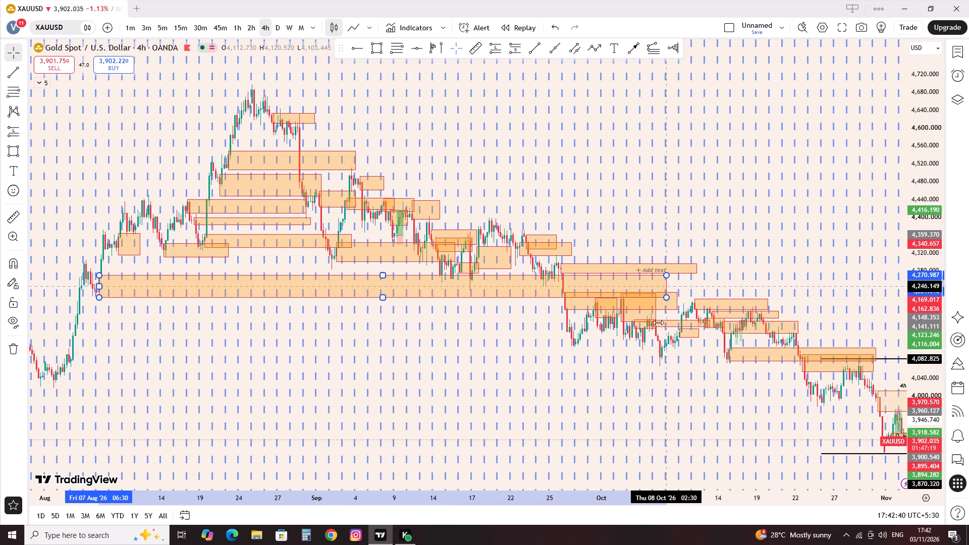
drag(658, 322, 489, 344)
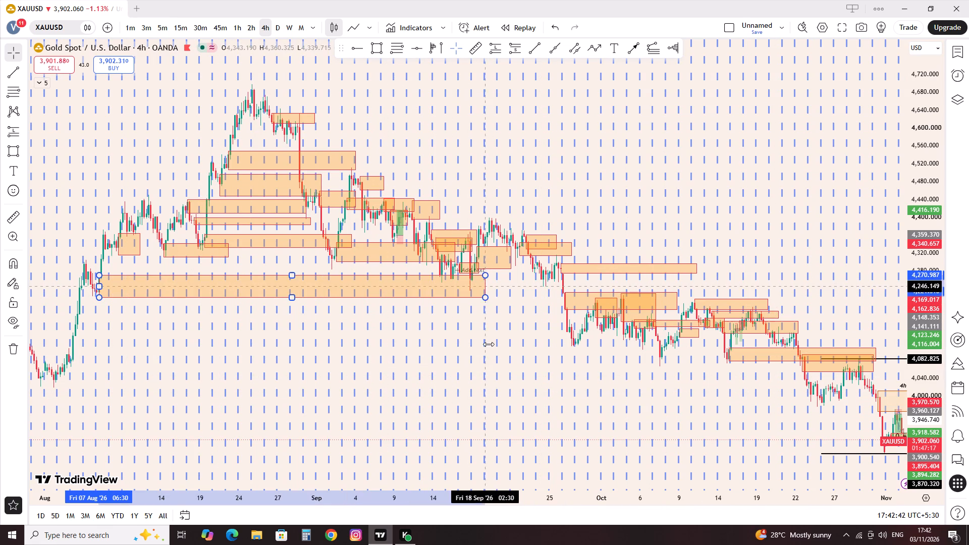
drag(489, 344, 489, 344)
click(384, 384)
Examine how the extended 7 Aug zone and the other August zones line up with the September price action.
scroll(367, 384, up, 2)
drag(290, 391, 773, 439)
scroll(674, 404, up, 2)
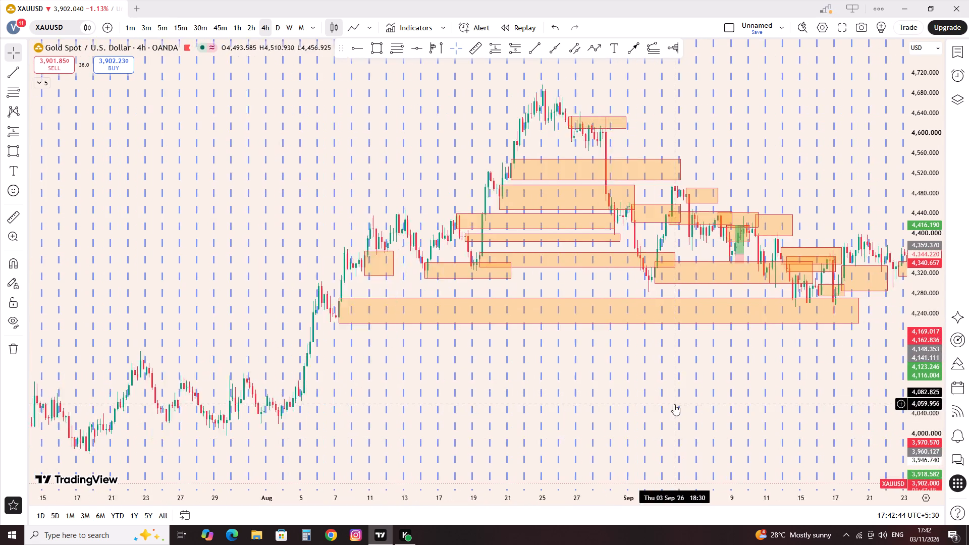
scroll(674, 404, up, 8)
drag(716, 254, 492, 255)
scroll(490, 258, down, 1)
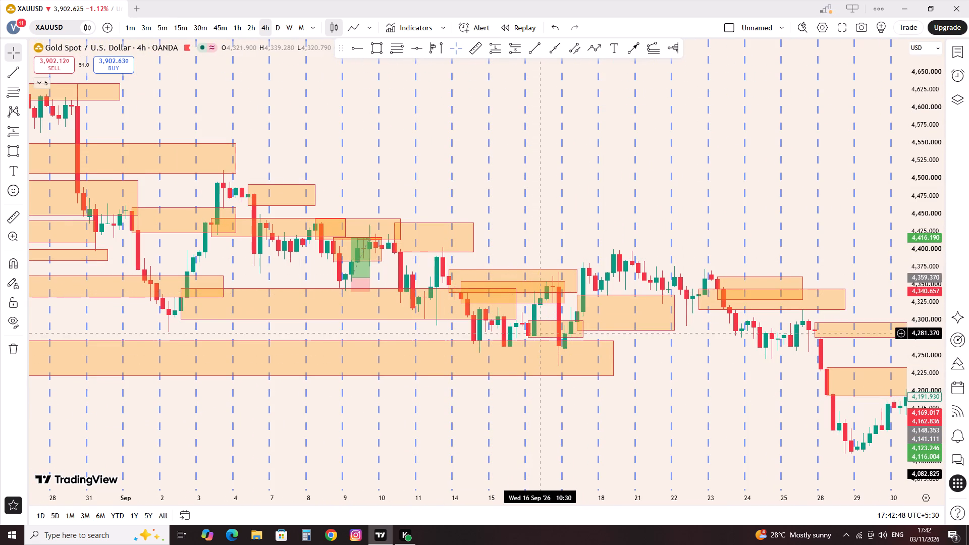
scroll(551, 386, down, 3)
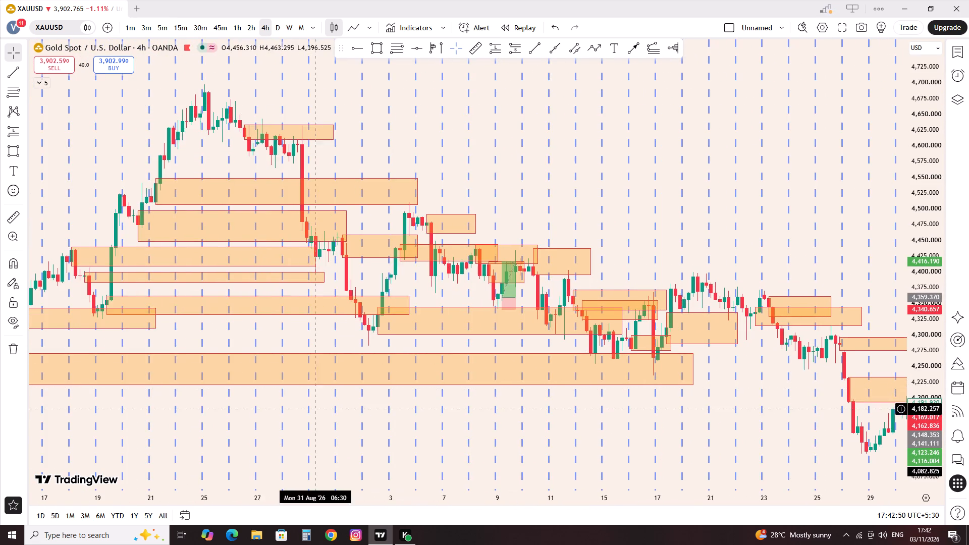
Draw a rectangle zone from the 30 Jul 14:30 candle between about 4,054 and 4,087.064, extended to about 3 Aug 14:30.
drag(260, 432, 622, 402)
scroll(614, 400, down, 3)
drag(452, 385, 681, 409)
scroll(690, 407, up, 5)
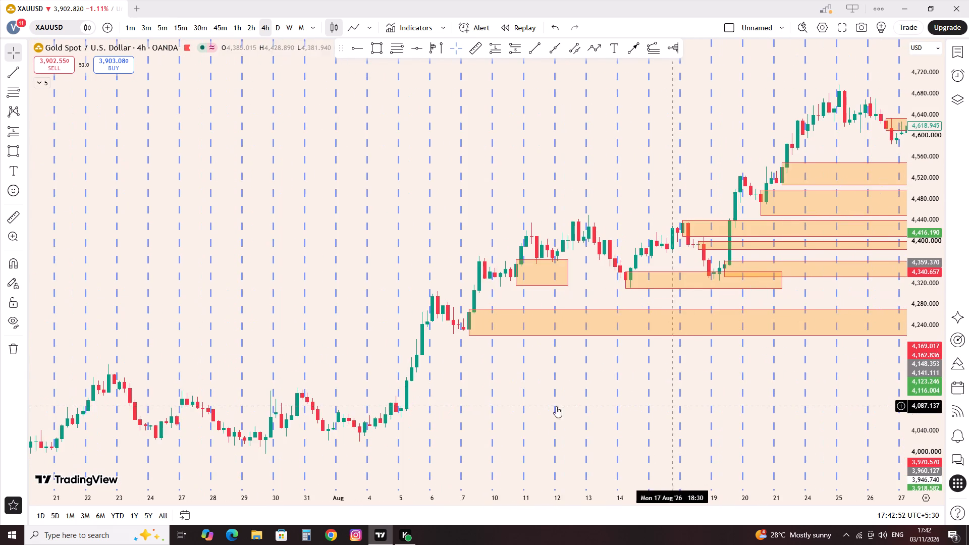
drag(483, 408, 686, 402)
scroll(686, 402, up, 7)
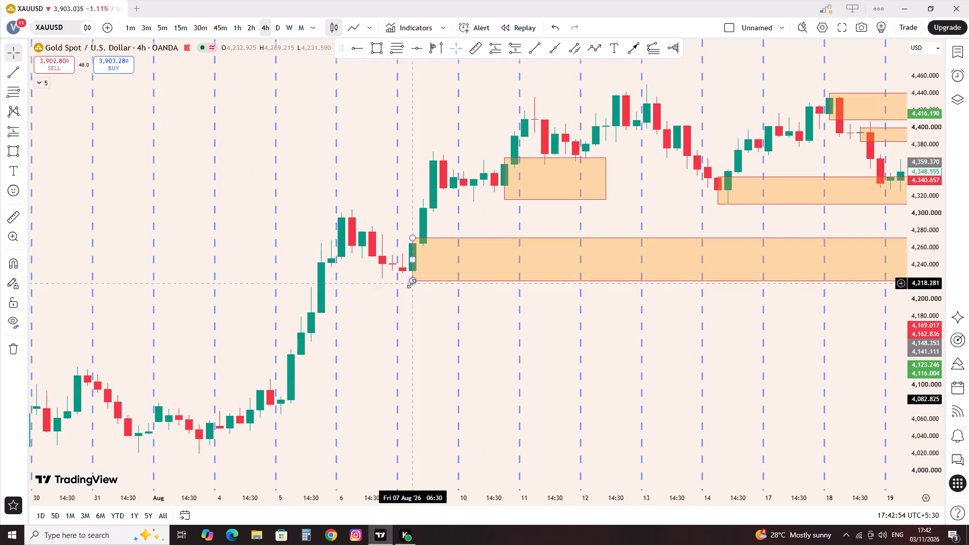
click(380, 53)
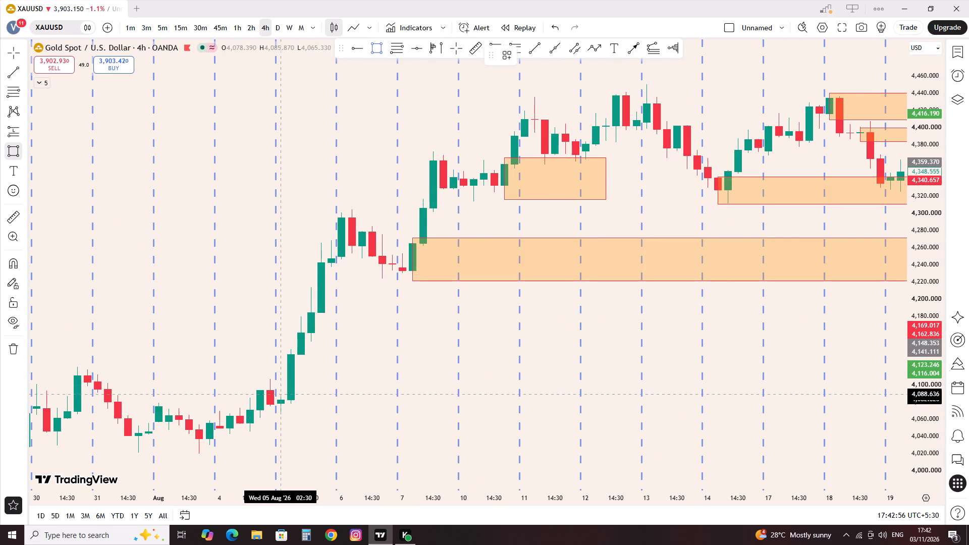
scroll(278, 396, down, 1)
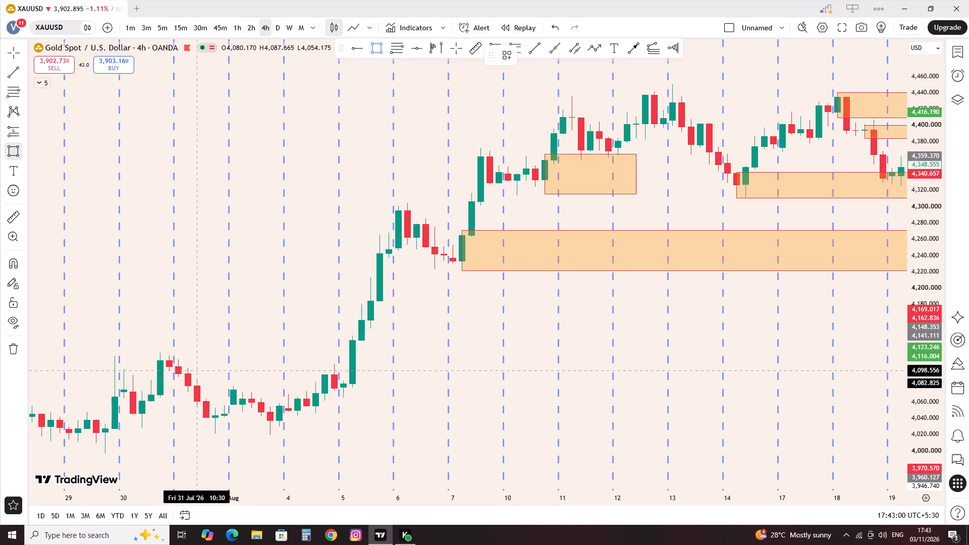
click(152, 380)
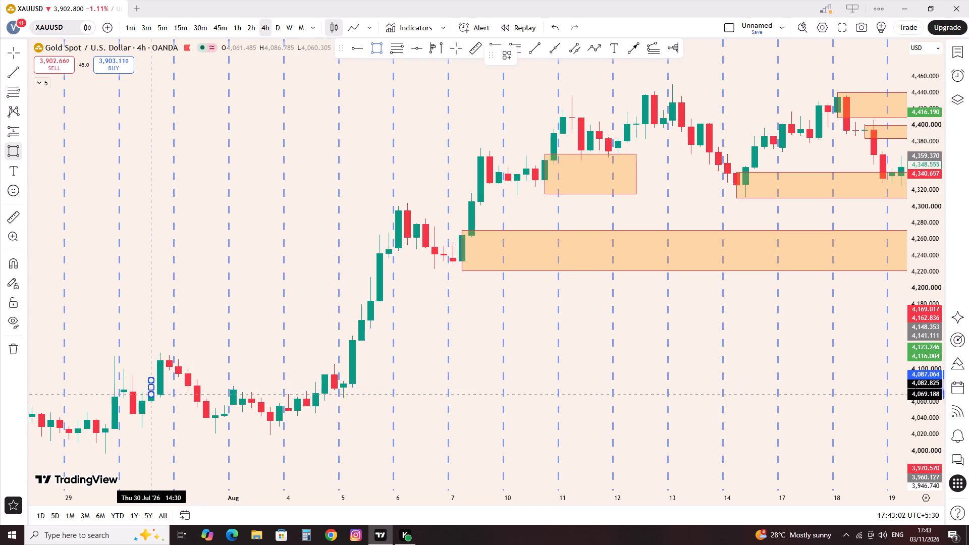
click(154, 407)
drag(152, 394, 260, 408)
click(216, 462)
Start a new rectangle zone for the price action around 29 July.
drag(138, 459, 428, 450)
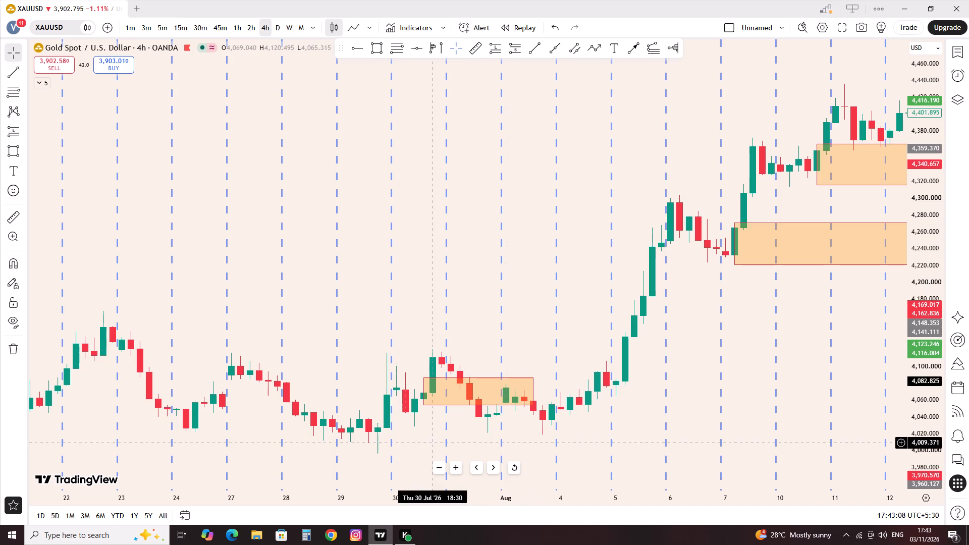
drag(394, 459, 607, 445)
scroll(617, 440, up, 2)
scroll(575, 368, up, 2)
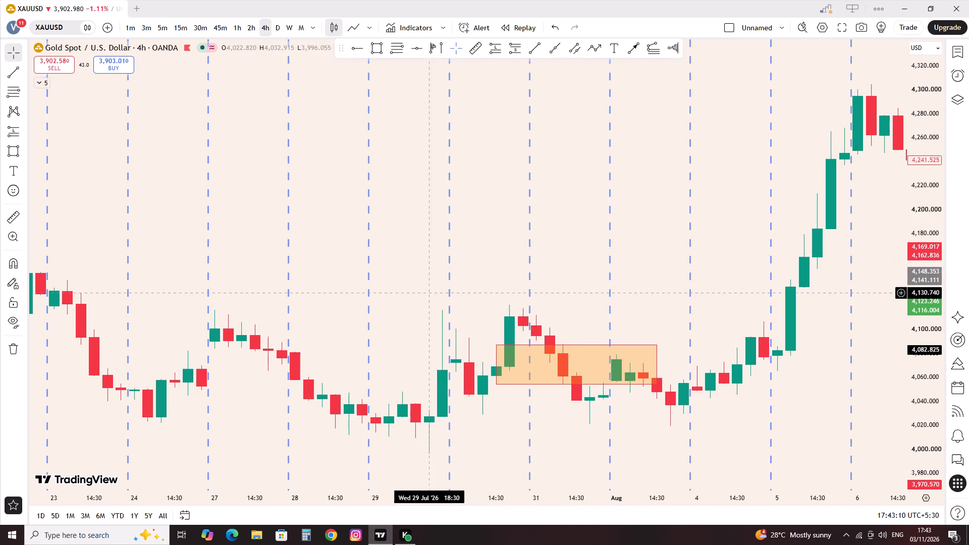
click(384, 47)
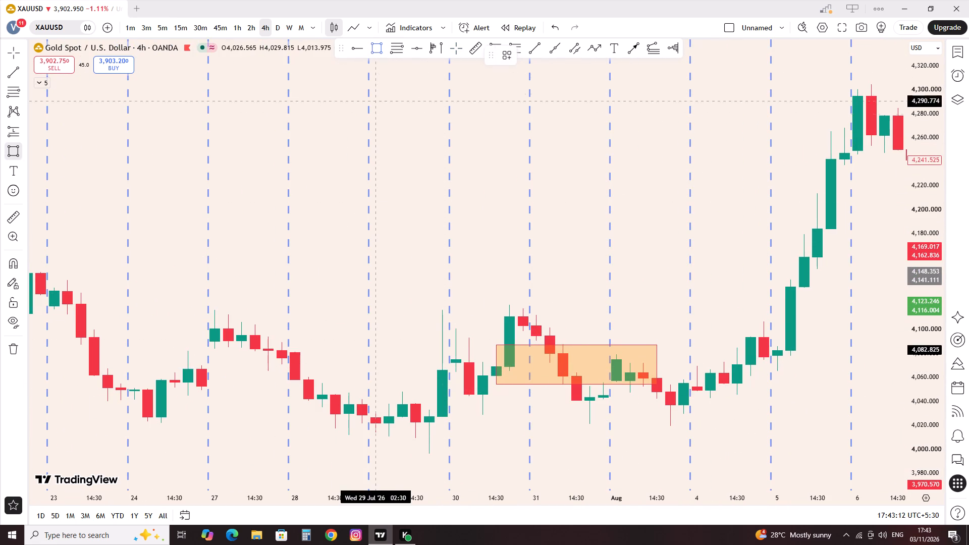
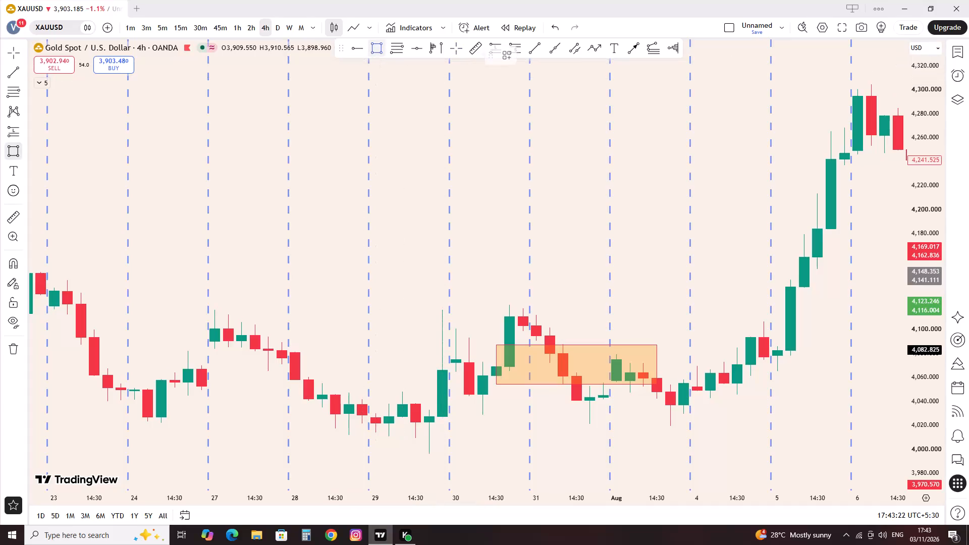
Draw a rectangle zone from the 29 Jul 18:30 candle between 3,995.860 and 4,034.893, extended to about 3 Aug 10:30.
scroll(474, 299, up, 1)
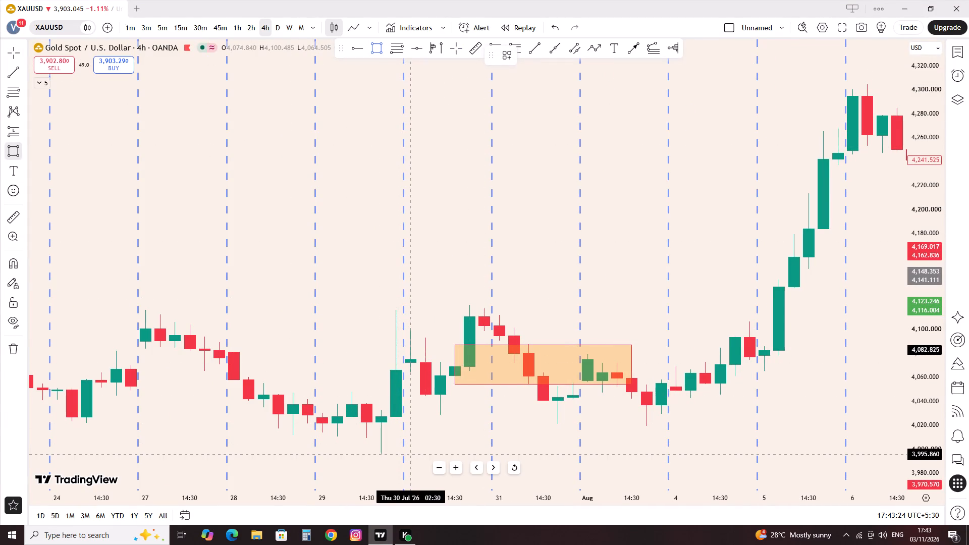
click(402, 455)
click(398, 408)
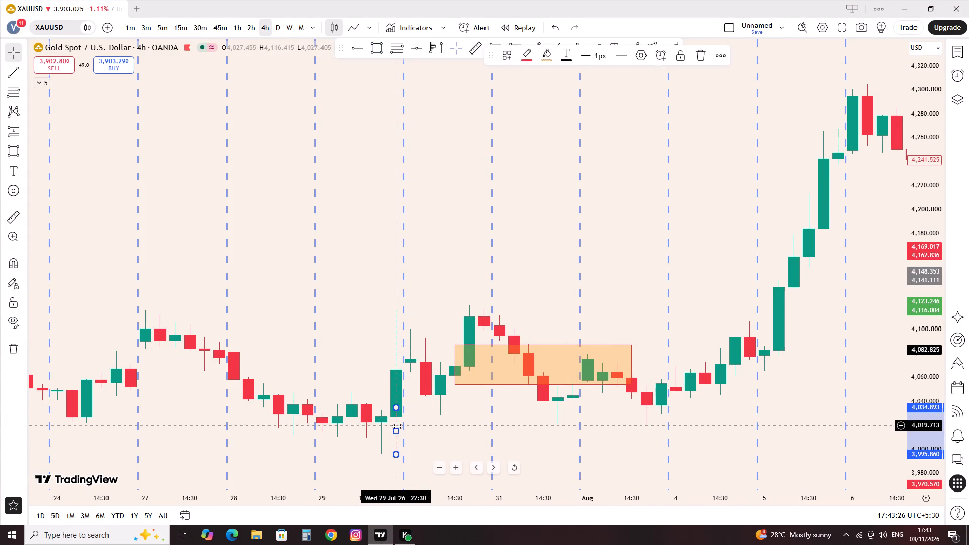
drag(397, 431, 610, 439)
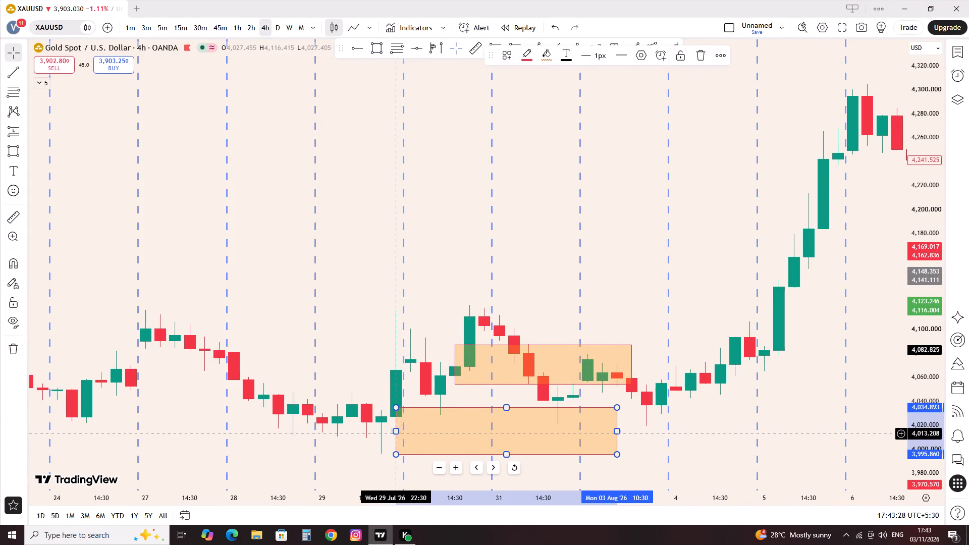
click(392, 434)
drag(403, 432, 387, 440)
click(346, 449)
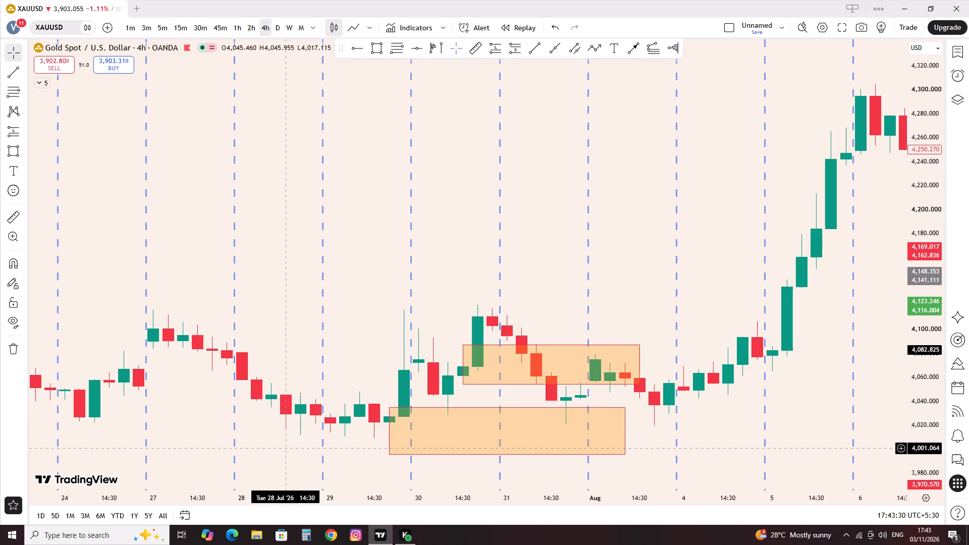
Draw a rectangle zone from the 23 Jul 06:30 candle between 4,110.087 and 4,141.433, extended to about 28 Jul 06:30.
drag(284, 449, 549, 473)
scroll(622, 394, down, 2)
scroll(672, 296, up, 1)
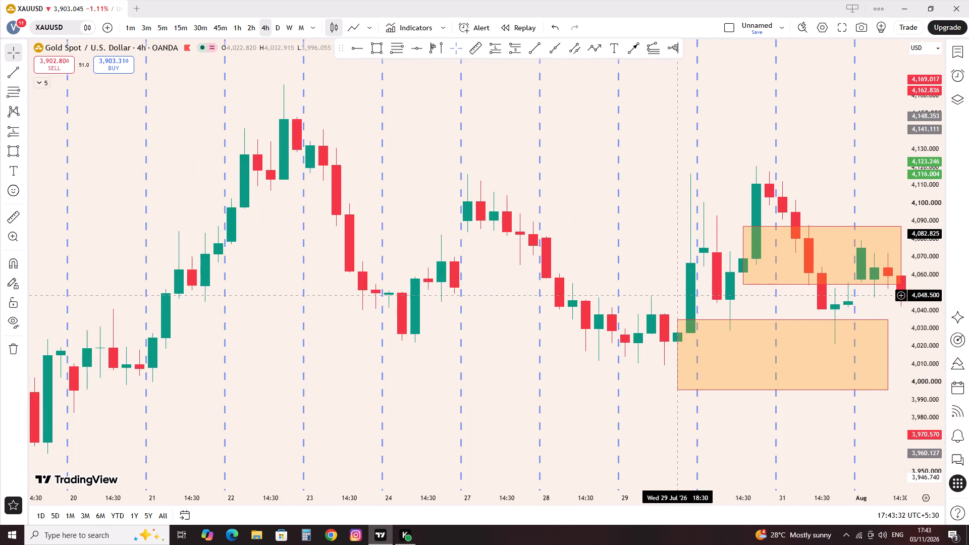
scroll(665, 289, up, 1)
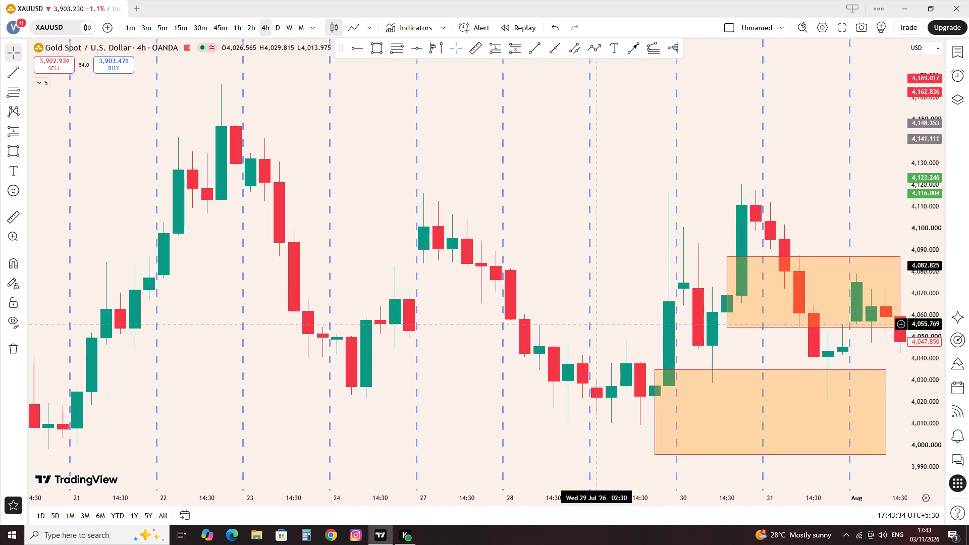
drag(576, 264, 526, 268)
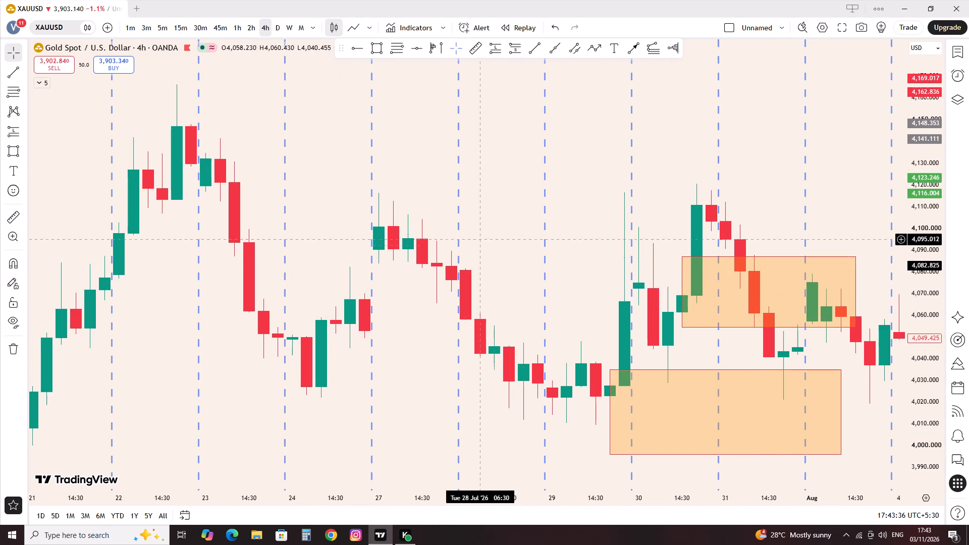
click(375, 38)
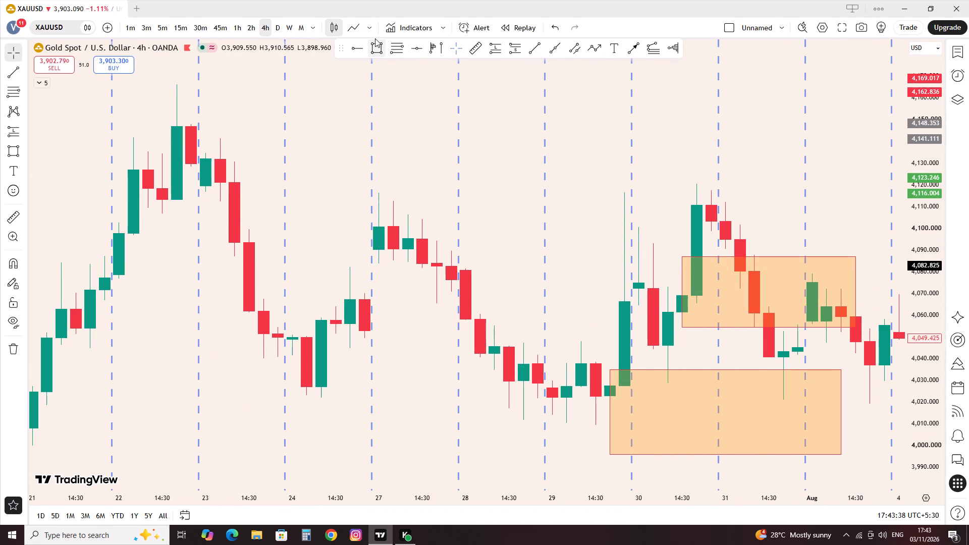
click(227, 139)
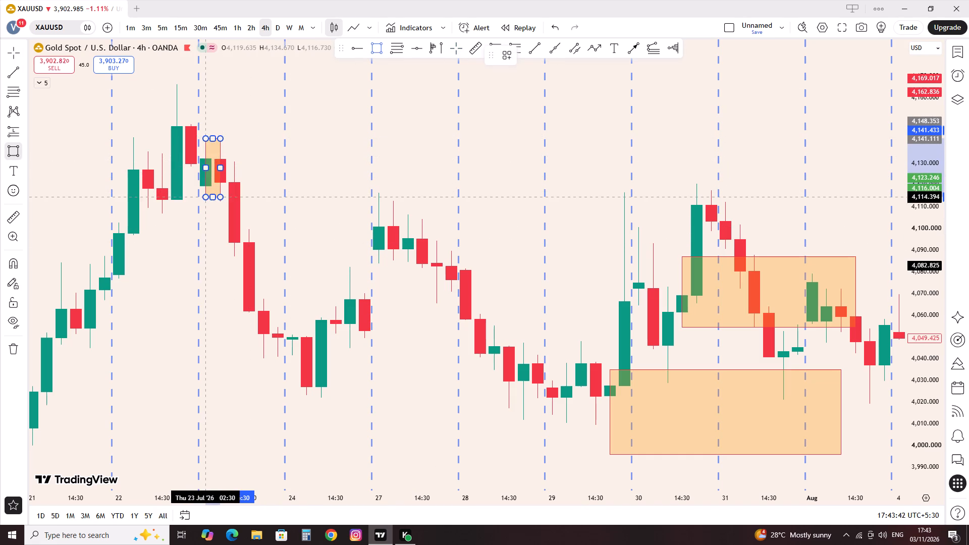
click(217, 206)
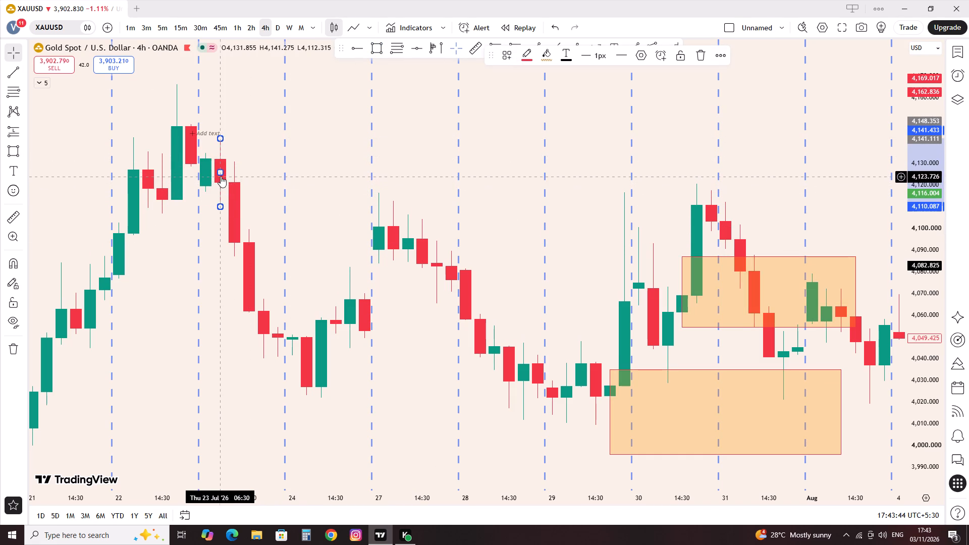
drag(221, 176, 480, 163)
click(554, 184)
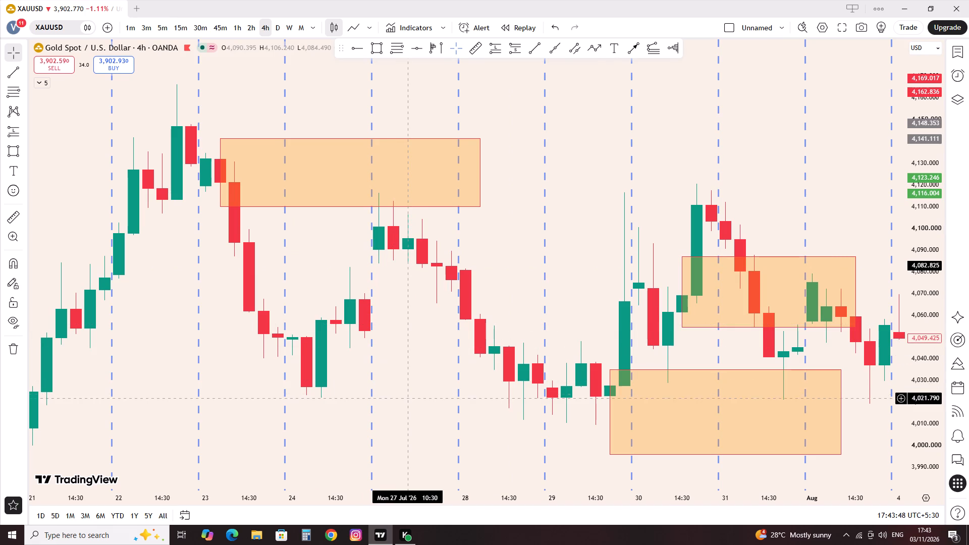
Draw an overlapping rectangle zone from the 23 Jul 10:30 candle between 4,085.201 and 4,129.230, extended to about 28 Jul 10:30.
drag(567, 220, 511, 237)
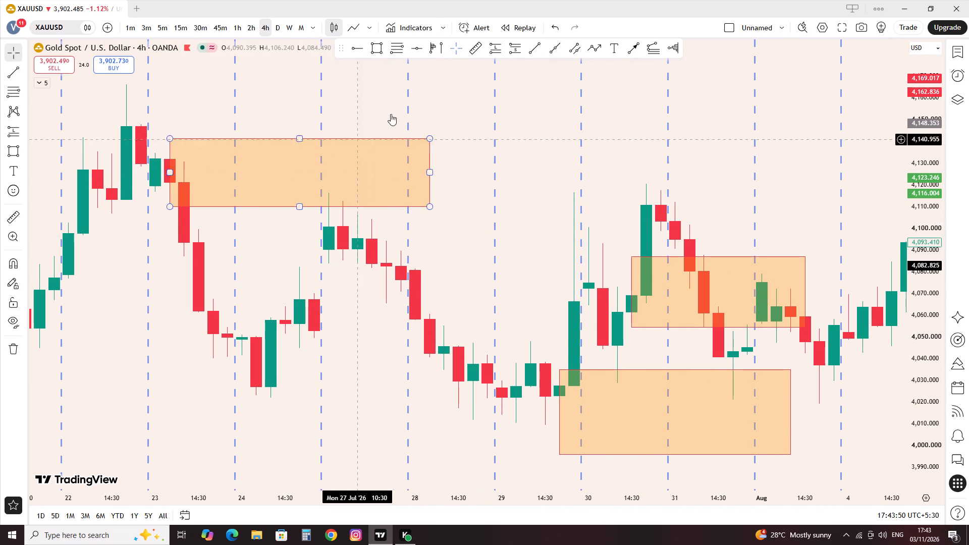
click(378, 47)
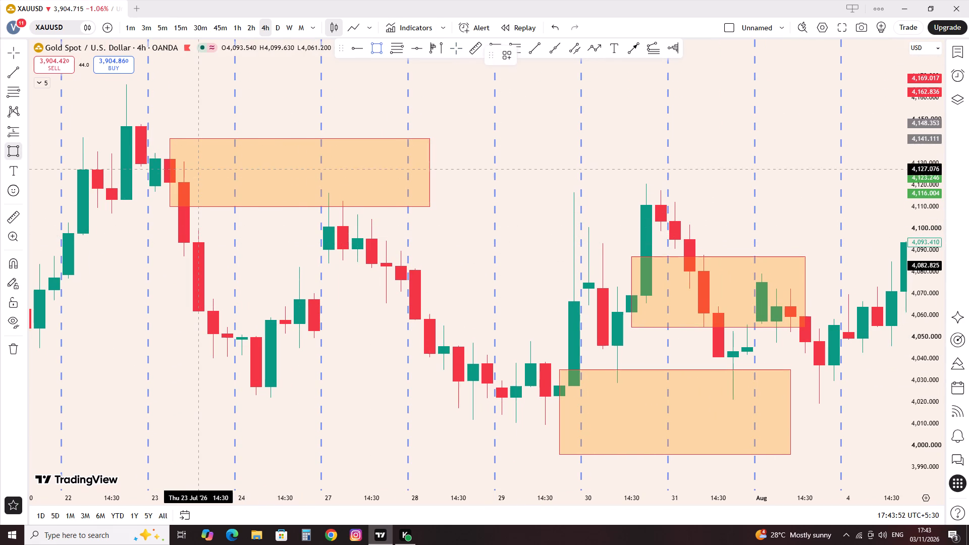
click(190, 165)
click(178, 261)
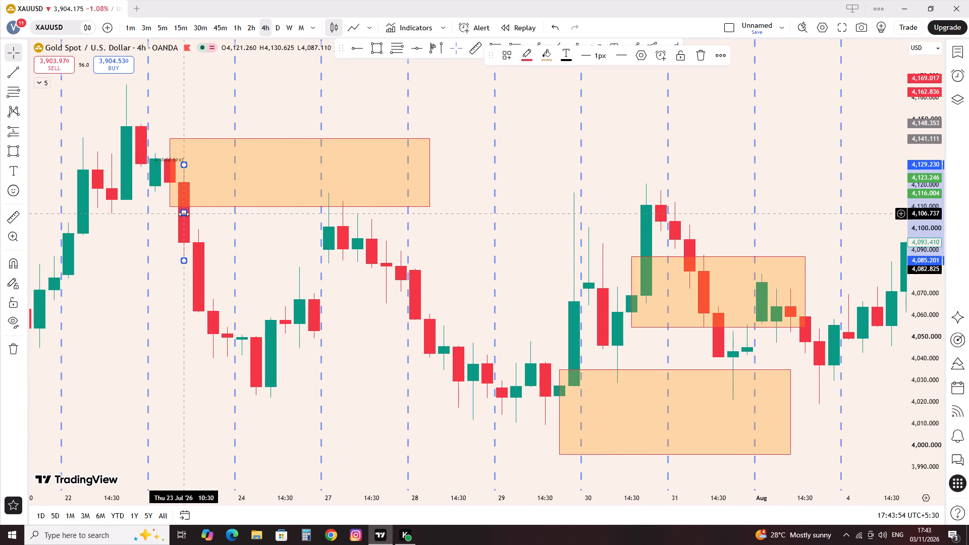
drag(184, 214, 449, 219)
click(533, 225)
Draw a rectangle zone from the 27 Jul 22:30 candle between about 4,069 and 4,088.073, extended to about 30 Jul 14:30.
drag(549, 232, 456, 232)
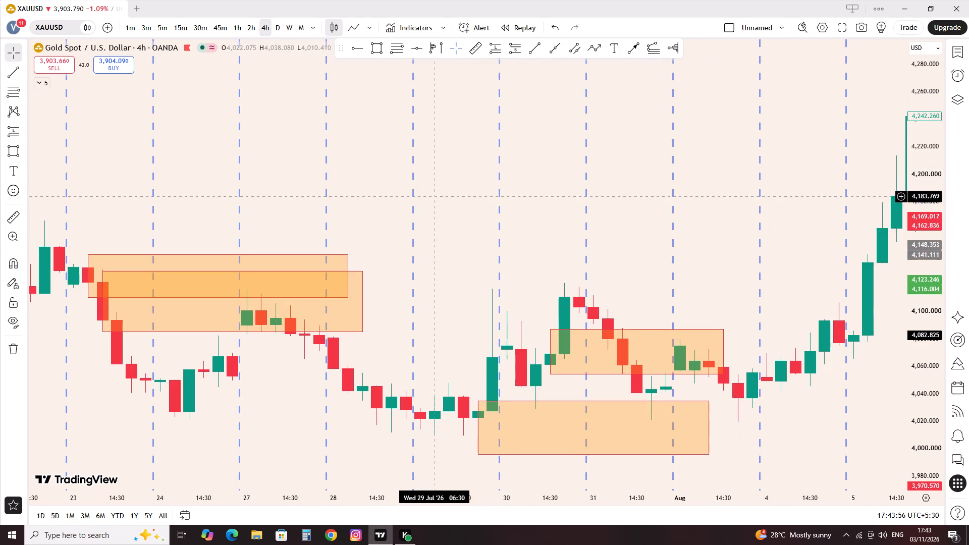
drag(445, 261, 508, 229)
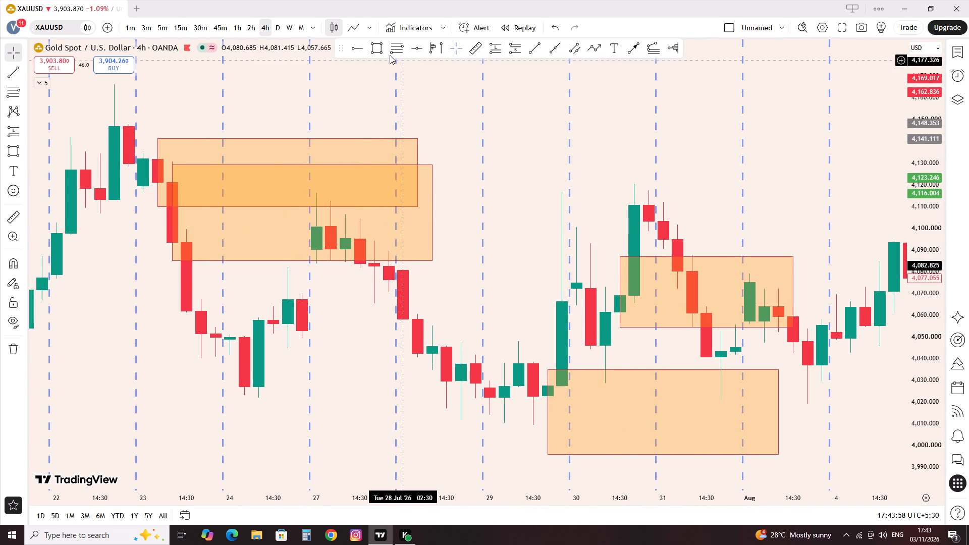
click(379, 53)
click(391, 254)
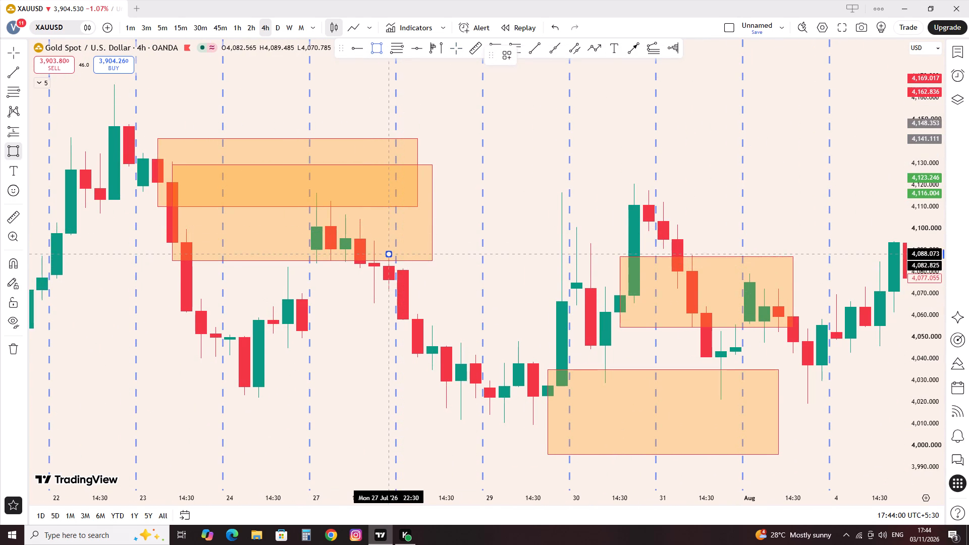
click(401, 296)
drag(406, 275, 624, 296)
click(565, 200)
click(637, 366)
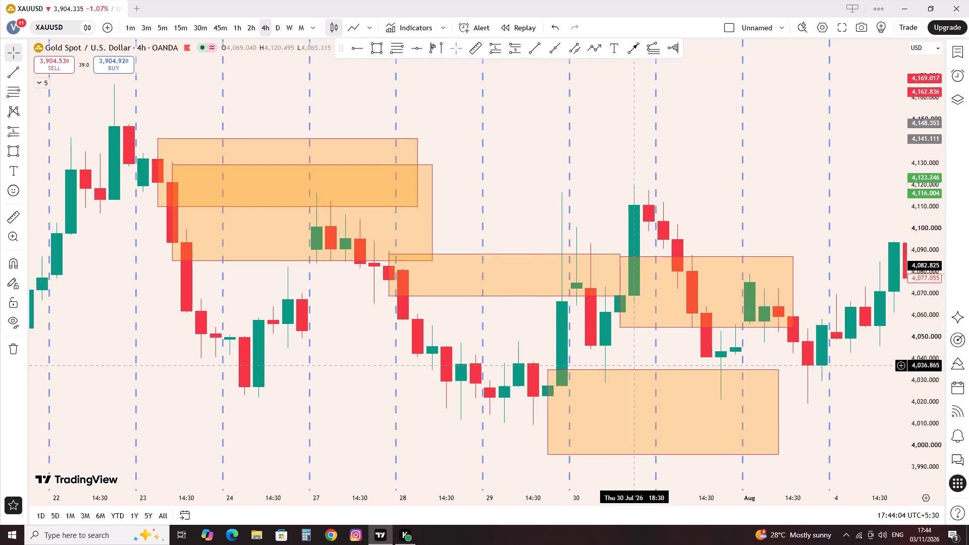
Draw a rectangle zone from the 24 Jul 06:30 candle between 4,022.083 and about 4,049, extended to about 30 Jul 14:30.
drag(436, 324, 658, 356)
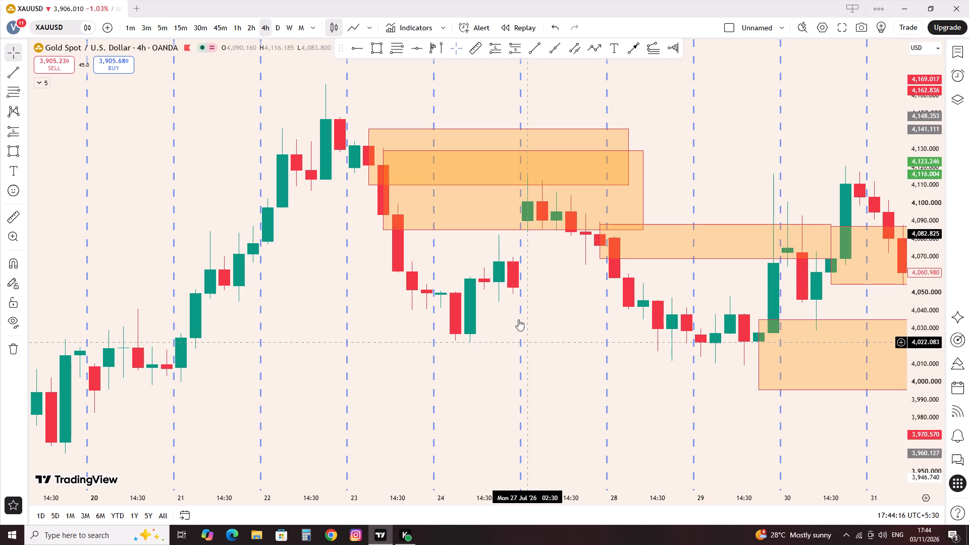
click(380, 59)
click(379, 51)
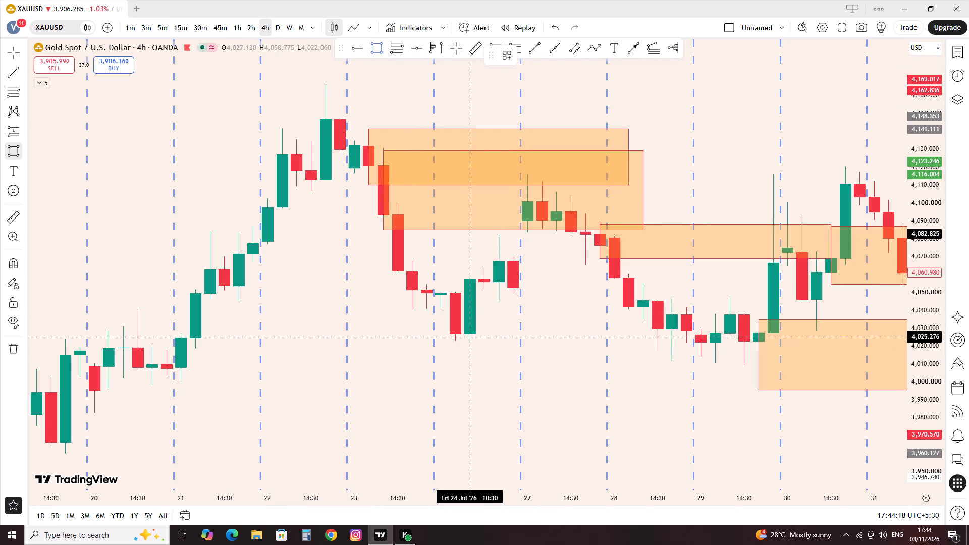
drag(463, 343, 461, 338)
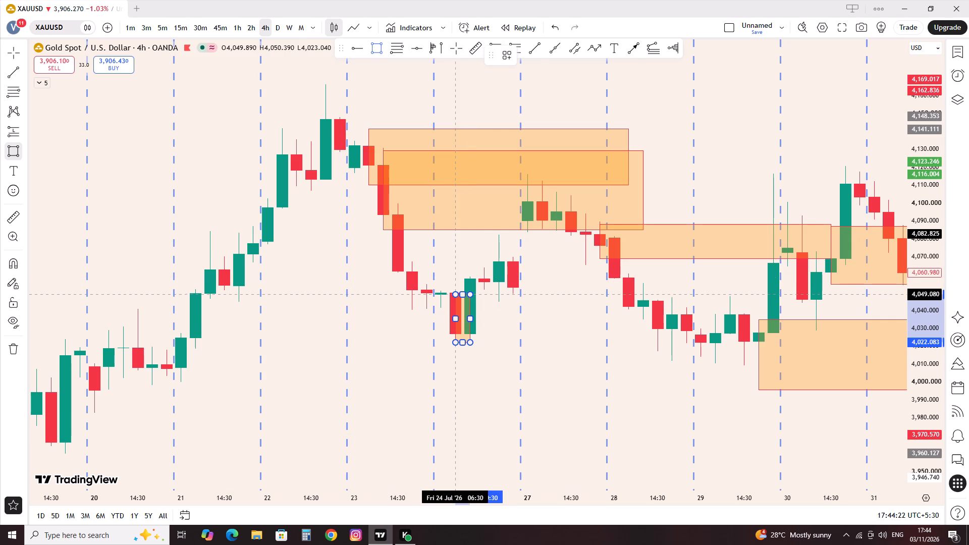
click(458, 294)
drag(470, 318, 832, 367)
click(678, 391)
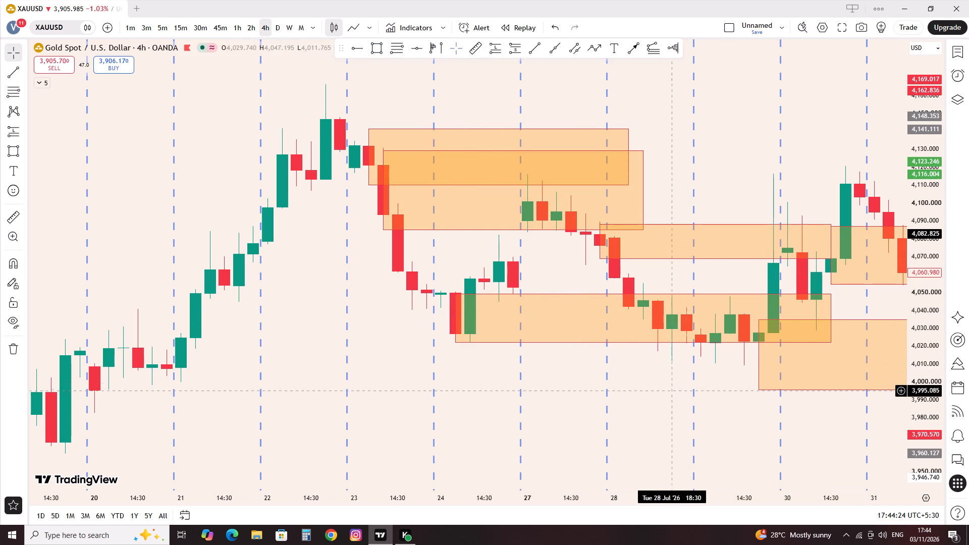
Draw a rectangle zone from the 22 Jul 02:30 candle between 4,076.368 and 4,101.624, extended to about 28 Jul 14:30.
scroll(499, 361, down, 1)
scroll(461, 348, down, 2)
drag(454, 317, 518, 317)
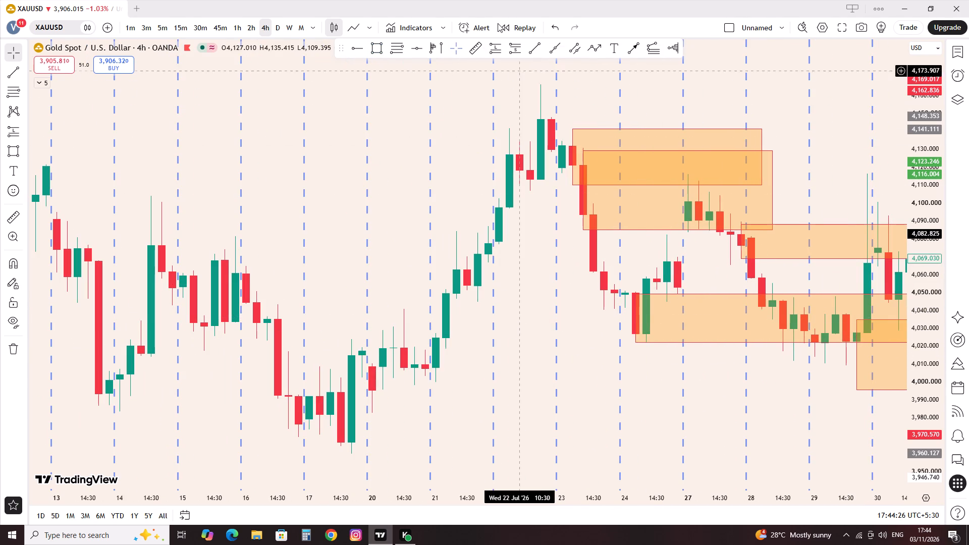
click(369, 46)
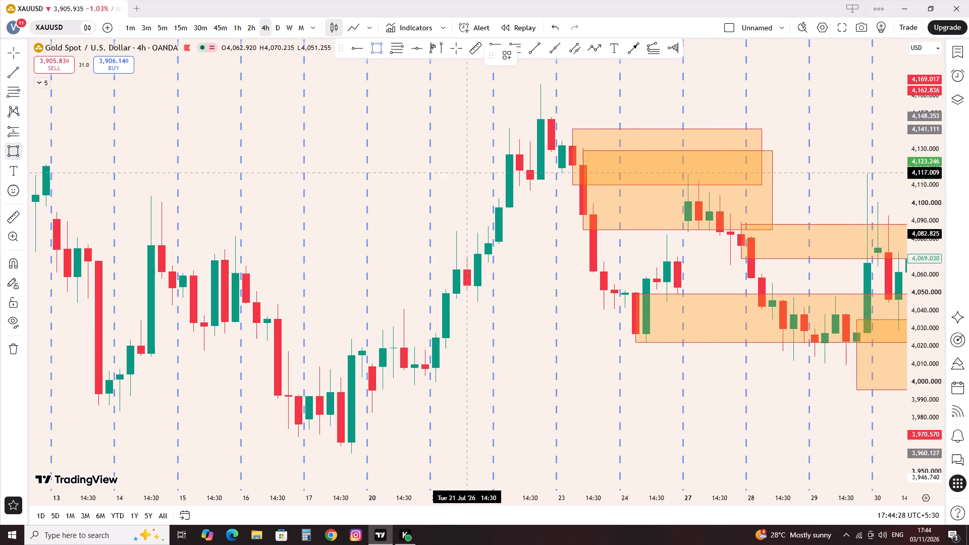
scroll(502, 168, up, 2)
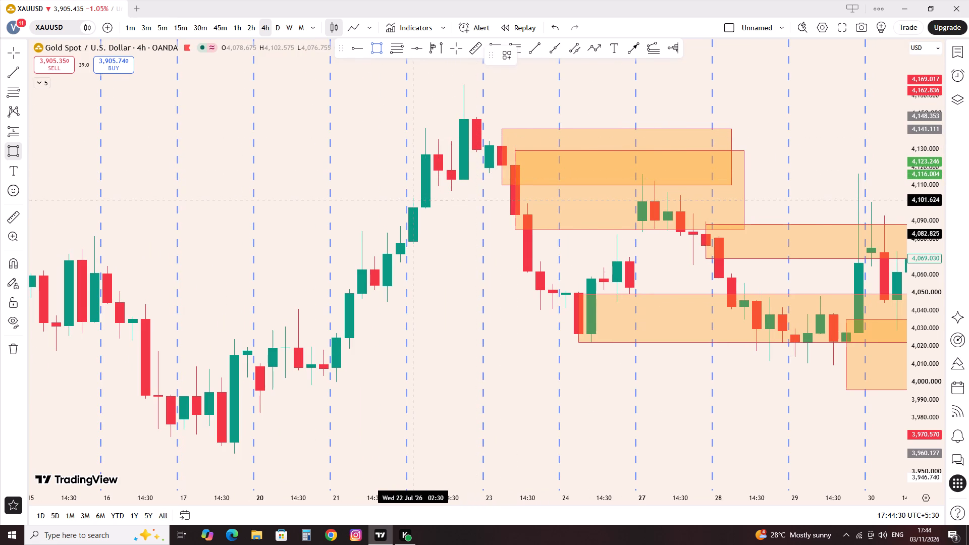
click(414, 200)
click(414, 246)
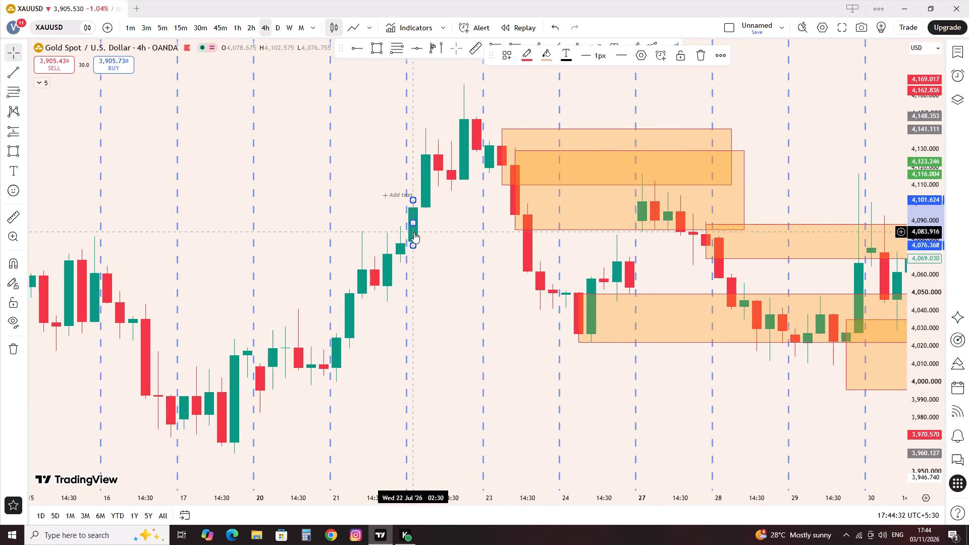
drag(414, 225, 532, 240)
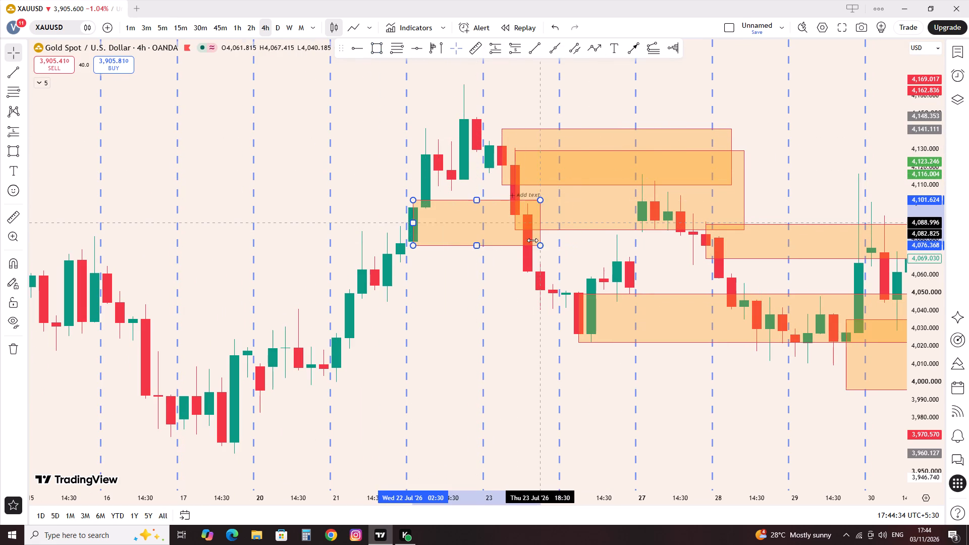
drag(532, 240, 757, 212)
click(782, 200)
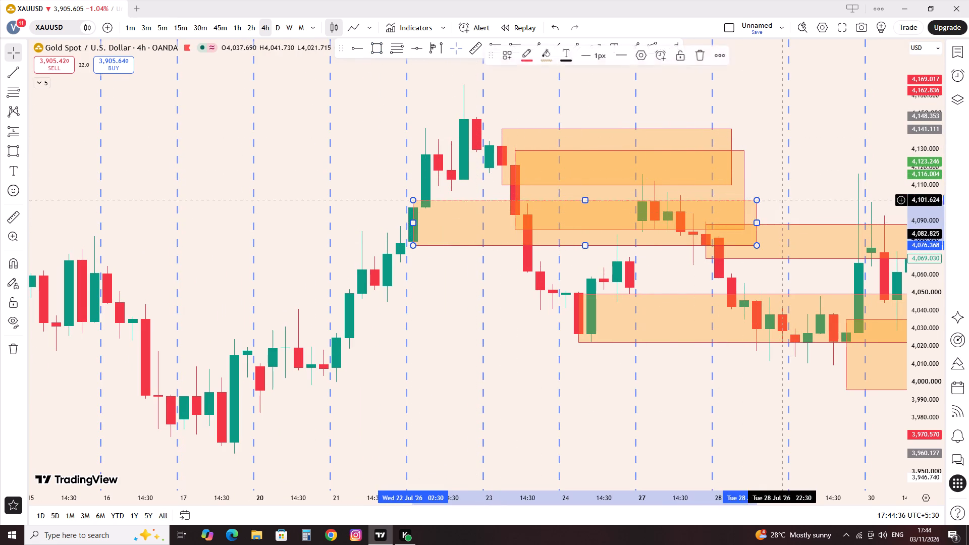
Draw a rectangle zone from the 21 Jul 22:30 candle between 4,062.724 and 4,087.690, extended to about 27 Jul 06:30.
click(375, 52)
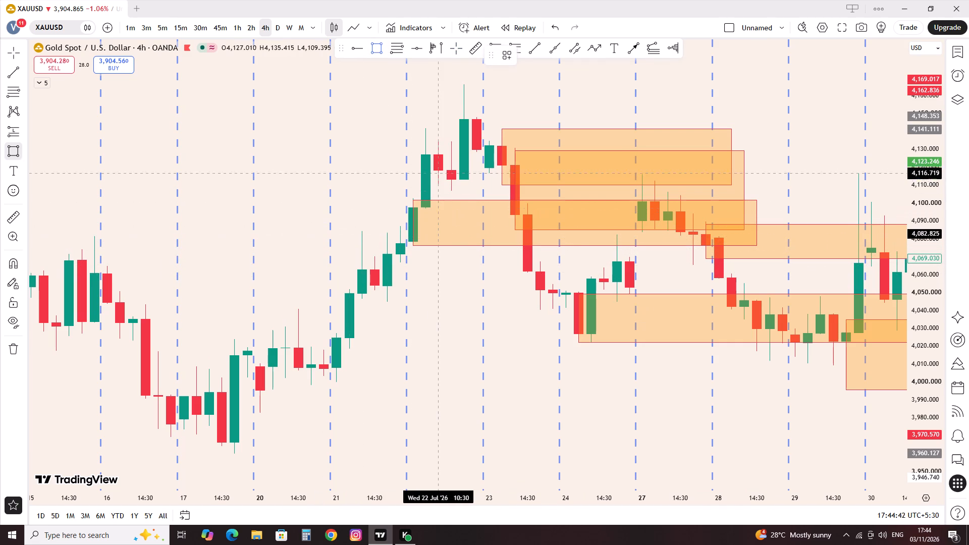
click(399, 226)
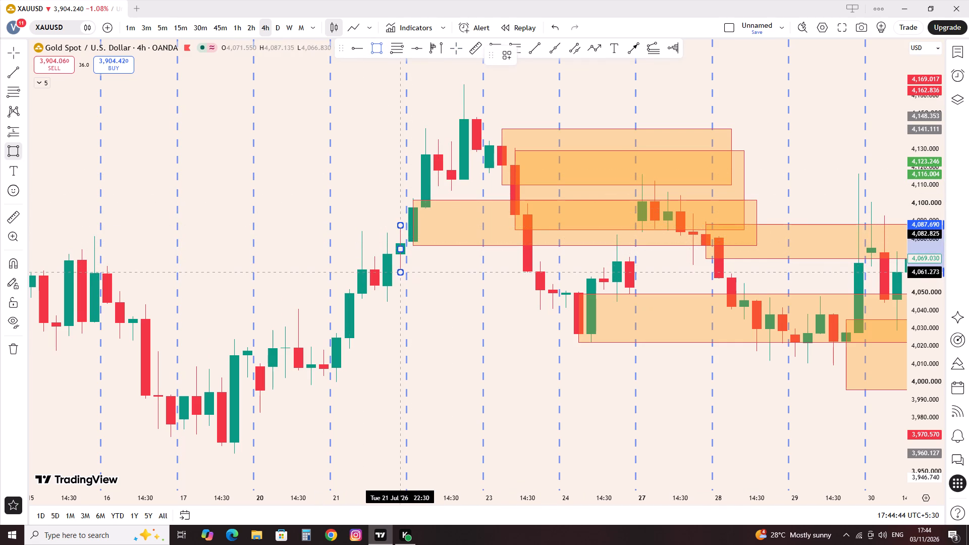
click(401, 270)
drag(399, 249, 598, 256)
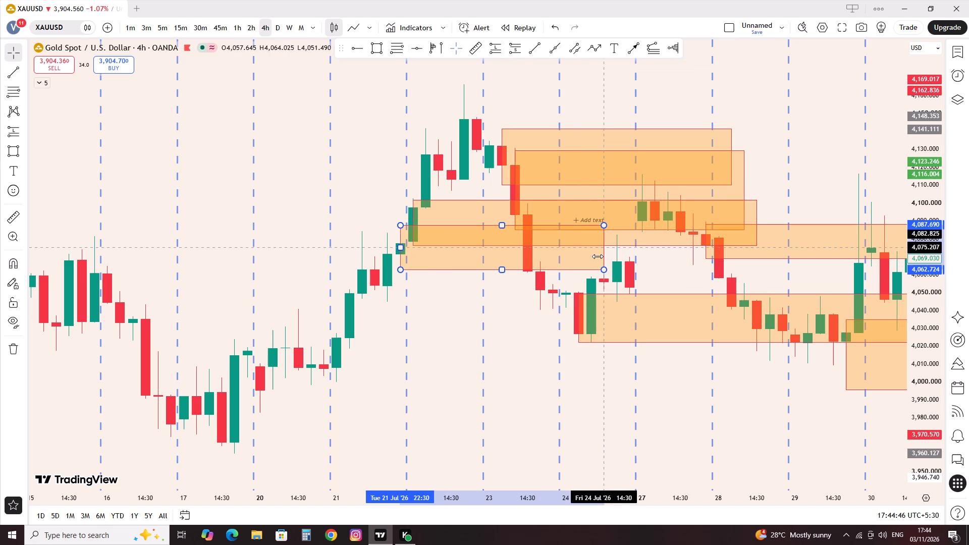
drag(598, 256, 658, 270)
click(667, 270)
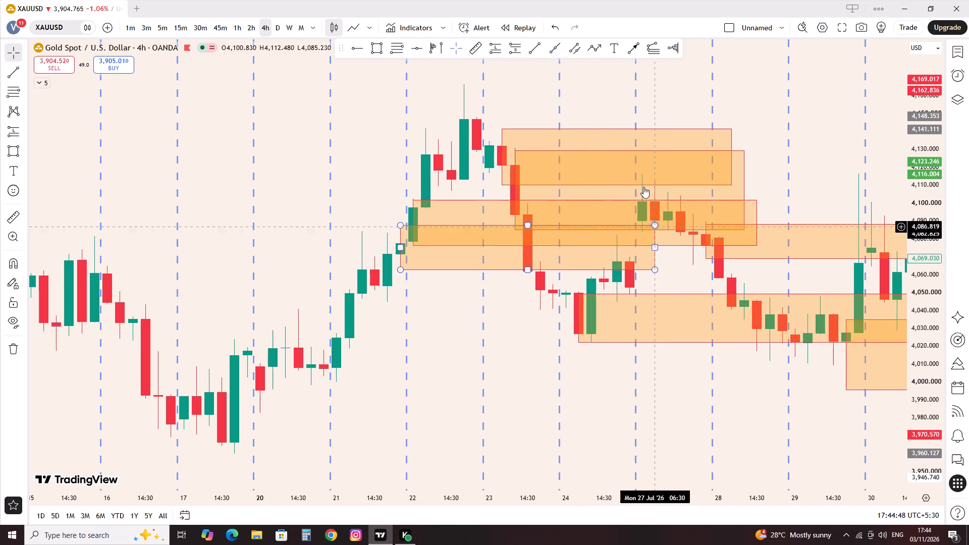
Draw a rectangle zone from the 21 Jul 02:30 candle between 3,999.150 and 4,029.050, extended to about 24 Jul 22:30.
drag(440, 362, 532, 387)
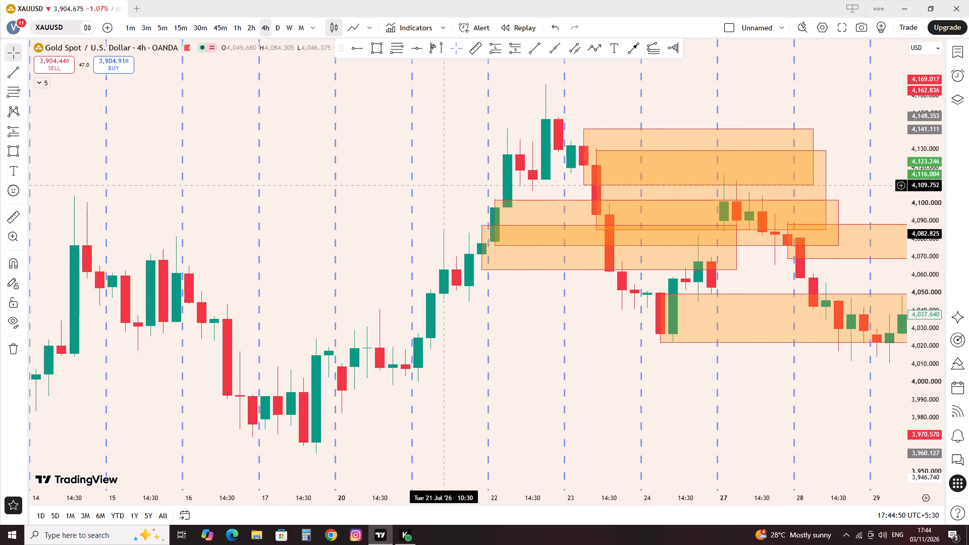
click(378, 49)
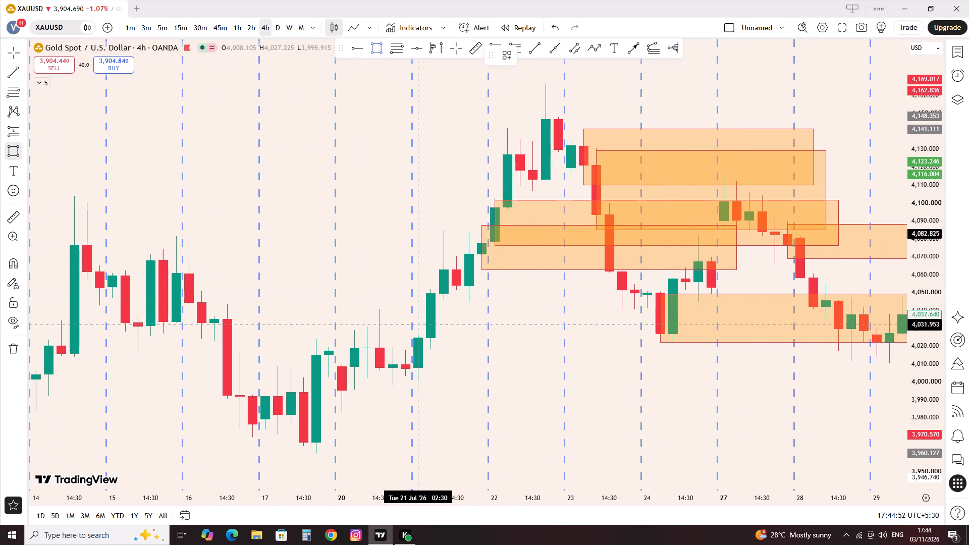
click(422, 331)
click(423, 384)
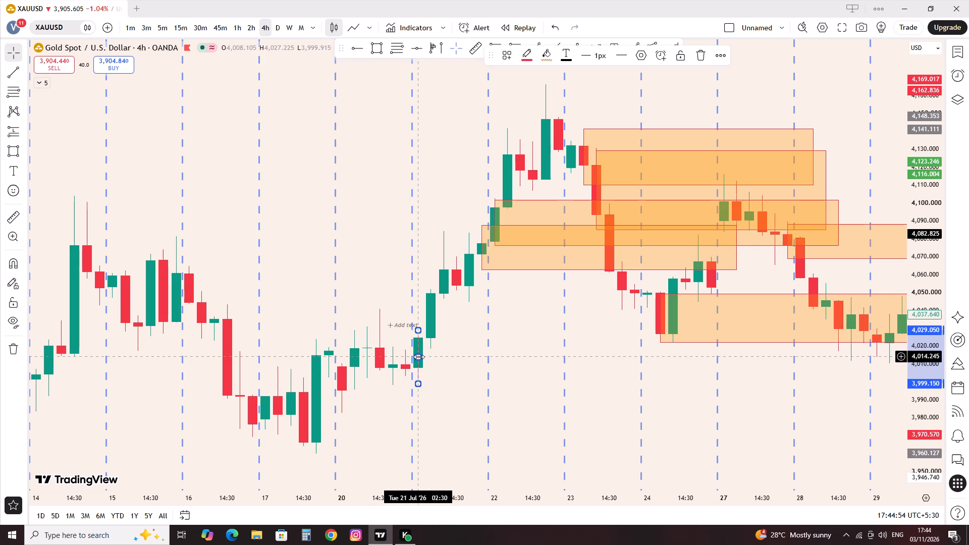
drag(419, 358, 707, 390)
click(606, 447)
Draw a rectangle zone from the 17 Jul 14:30 candle between 3,960.250 and 4,000.601, extended to about 20 Jul 22:30.
drag(479, 432, 519, 446)
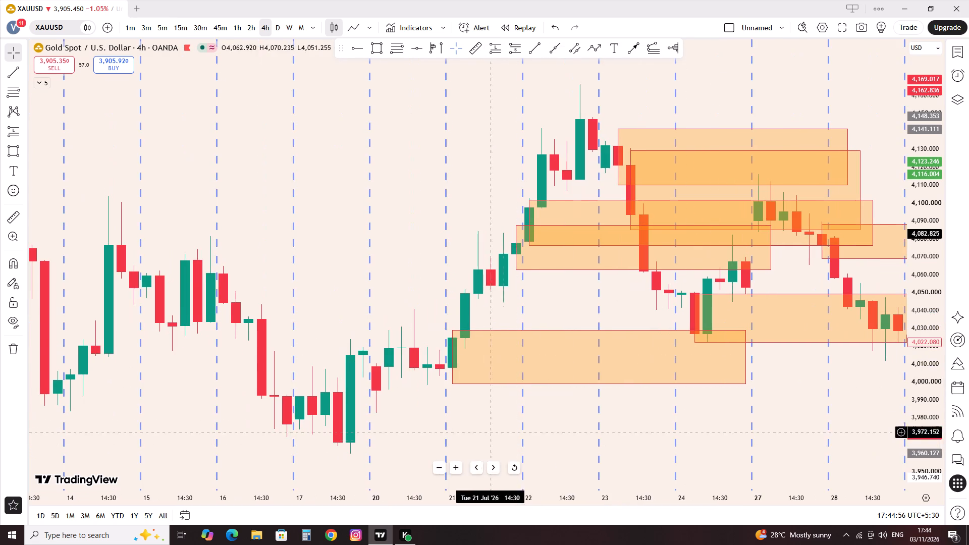
drag(386, 411, 465, 431)
drag(406, 379, 496, 422)
click(461, 271)
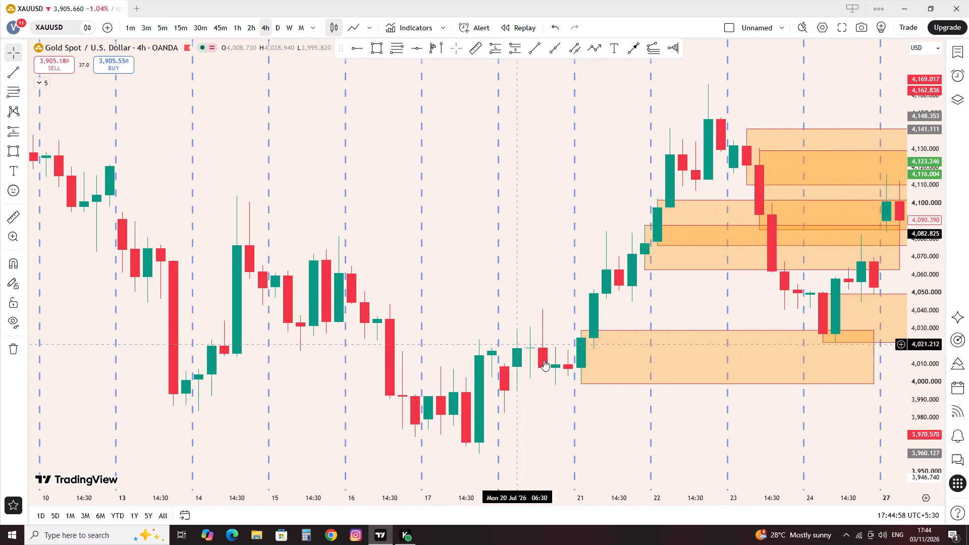
drag(438, 277, 489, 305)
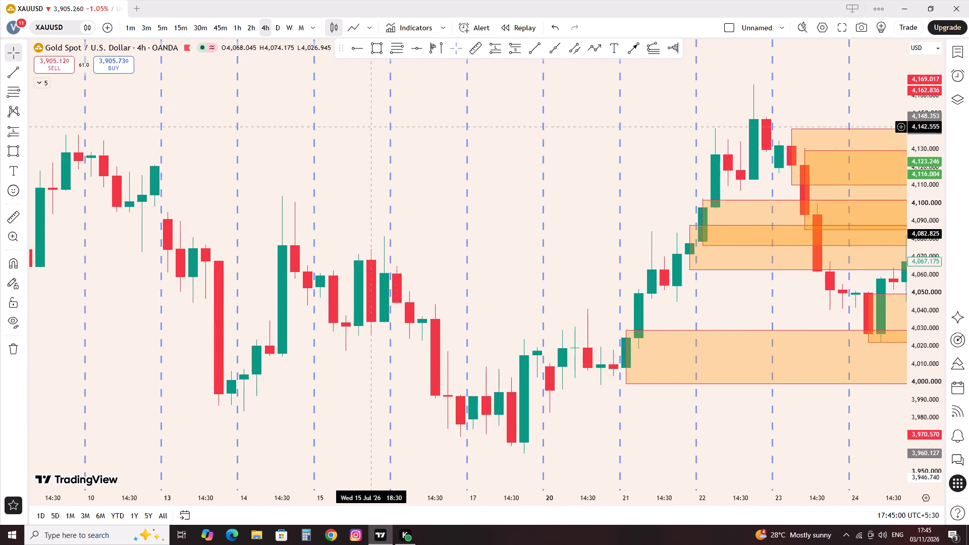
click(383, 55)
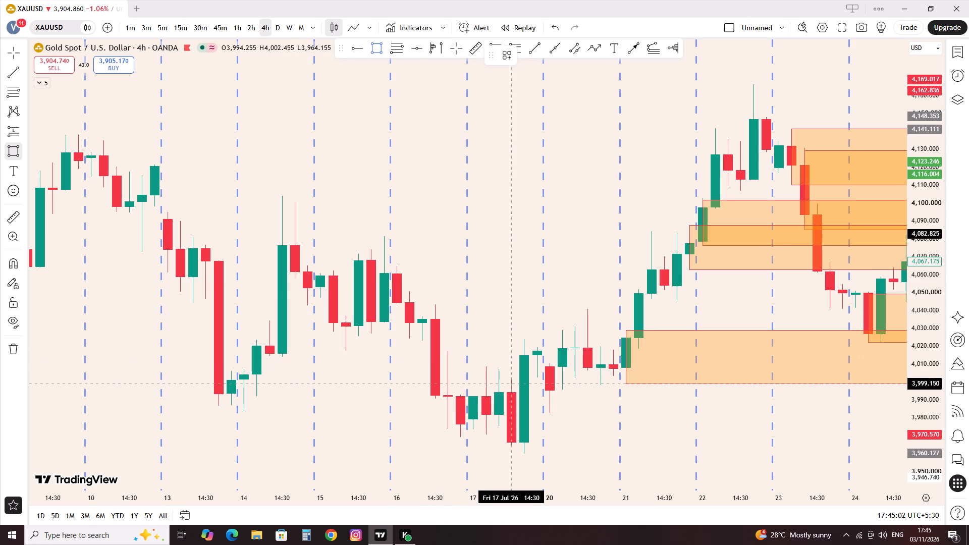
click(516, 381)
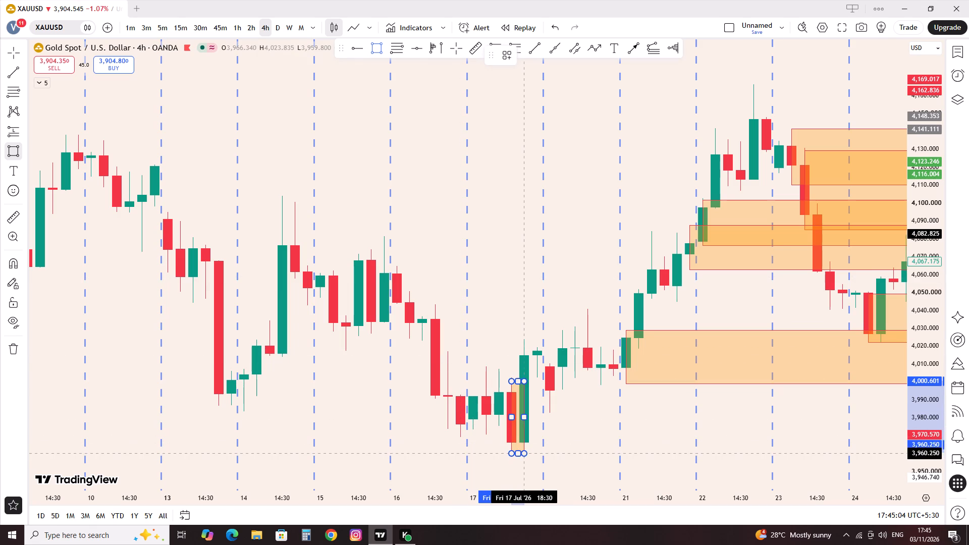
click(525, 454)
drag(523, 416, 604, 435)
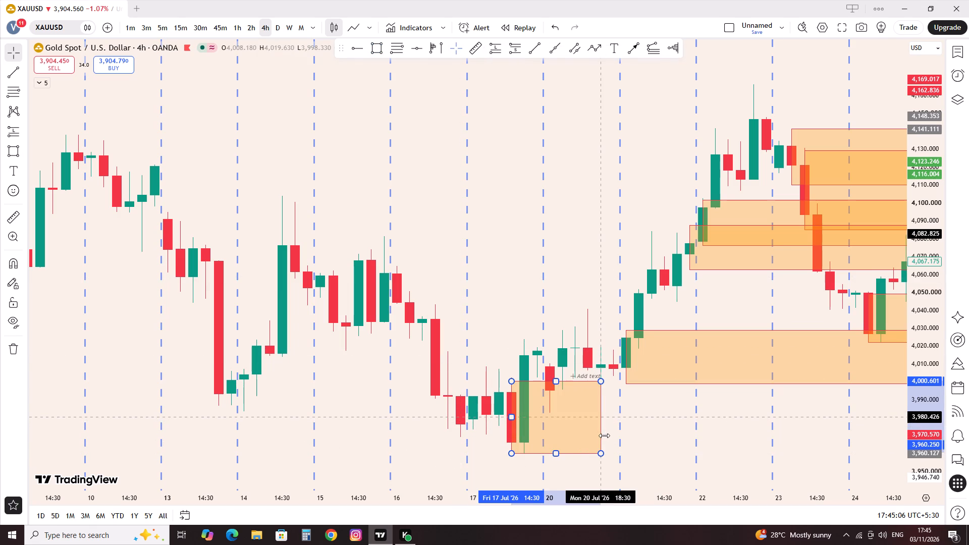
drag(604, 435, 610, 437)
click(675, 421)
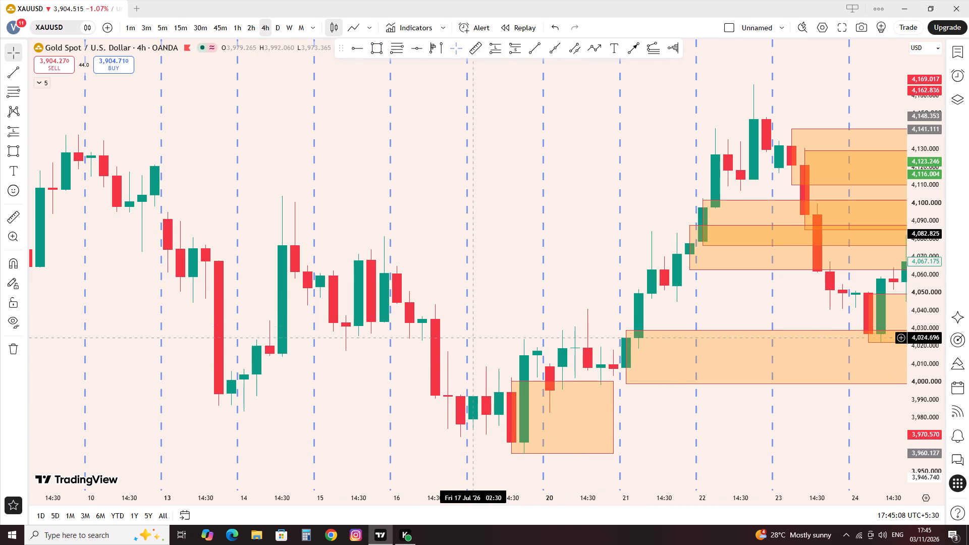
Draw a rectangle zone from the 16 Jul 10:30 candle between about 4,022 and 4,043, extended to about 20 Jul 22:30.
click(381, 44)
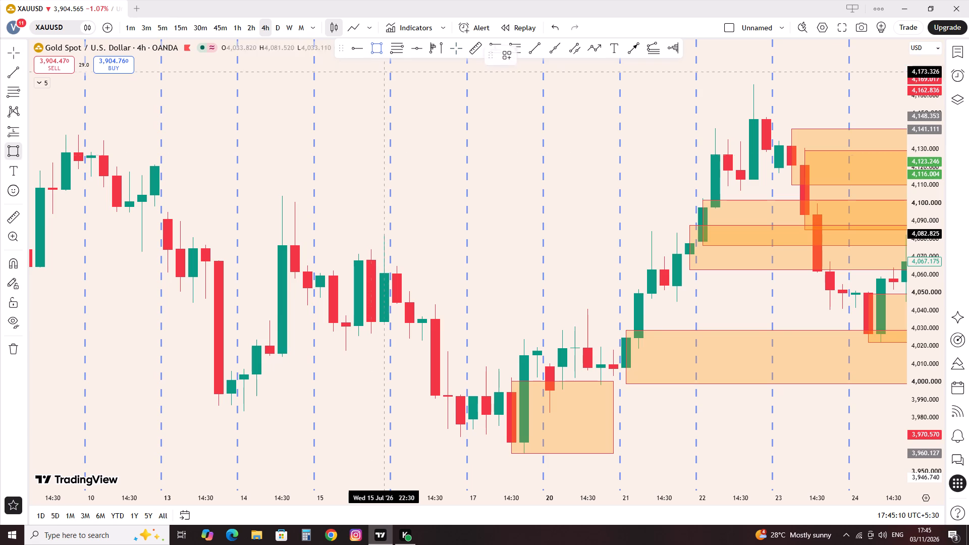
click(424, 341)
click(434, 304)
drag(436, 324, 617, 343)
click(577, 259)
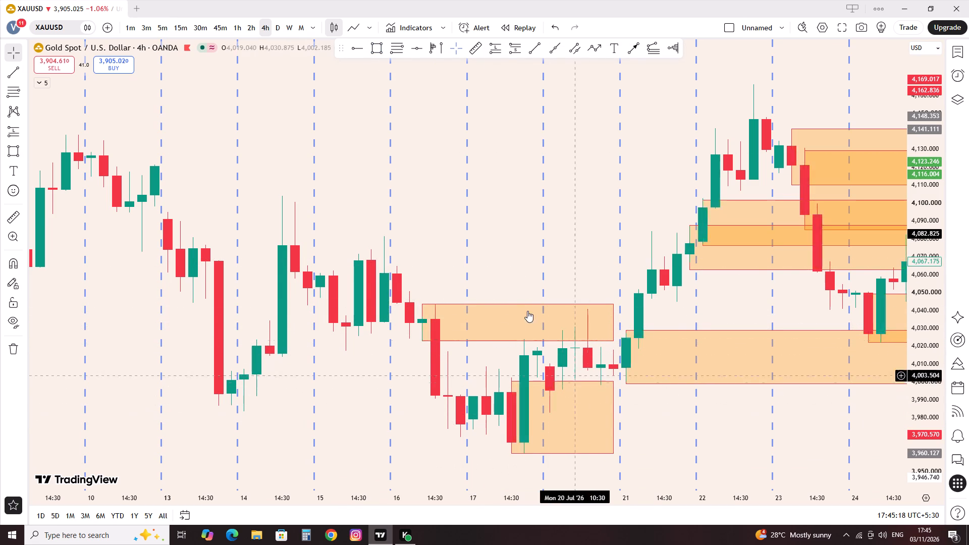
Draw a rectangle zone from the 15 Jul 02:30 candle between 4,048.164 and 4,063.692, ending at about 16 Jul 06:30.
drag(494, 236, 583, 235)
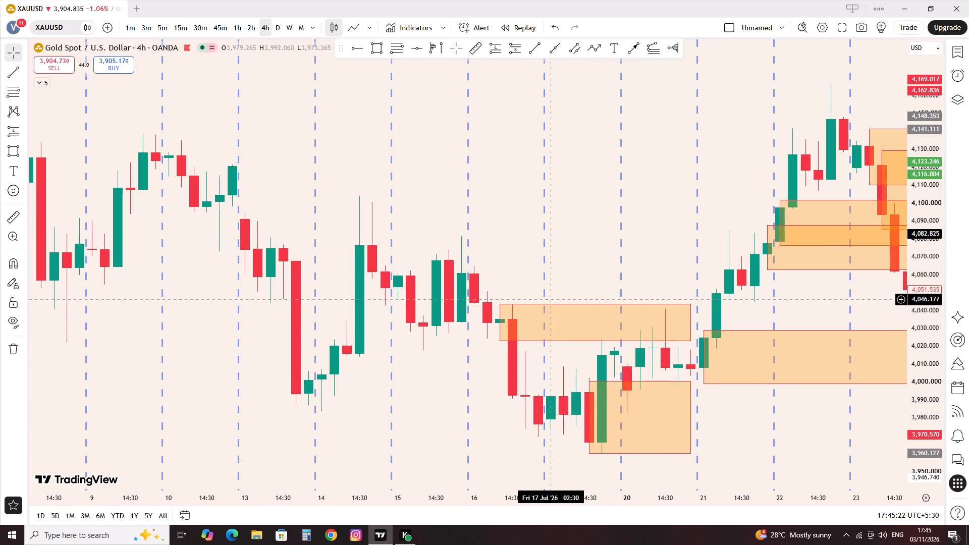
drag(521, 254, 590, 258)
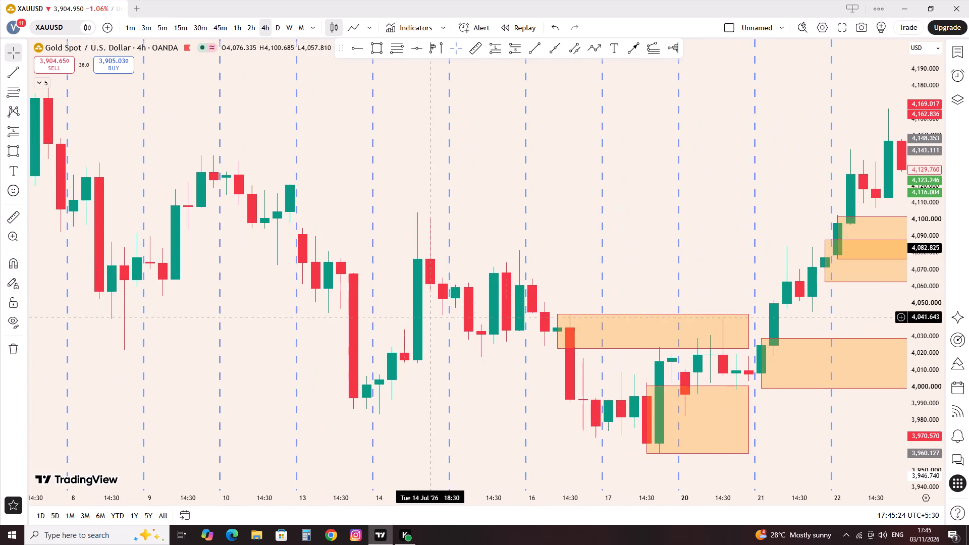
click(370, 48)
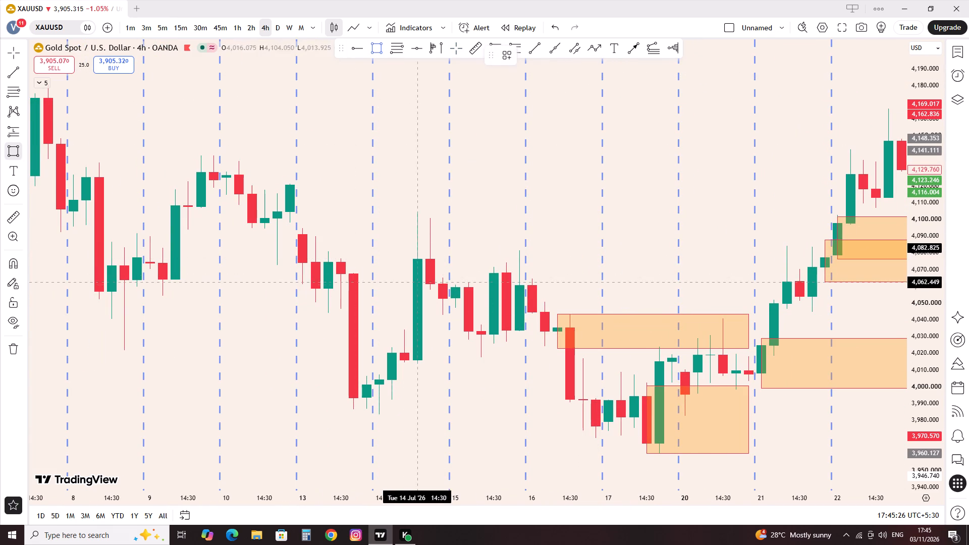
click(458, 306)
click(453, 281)
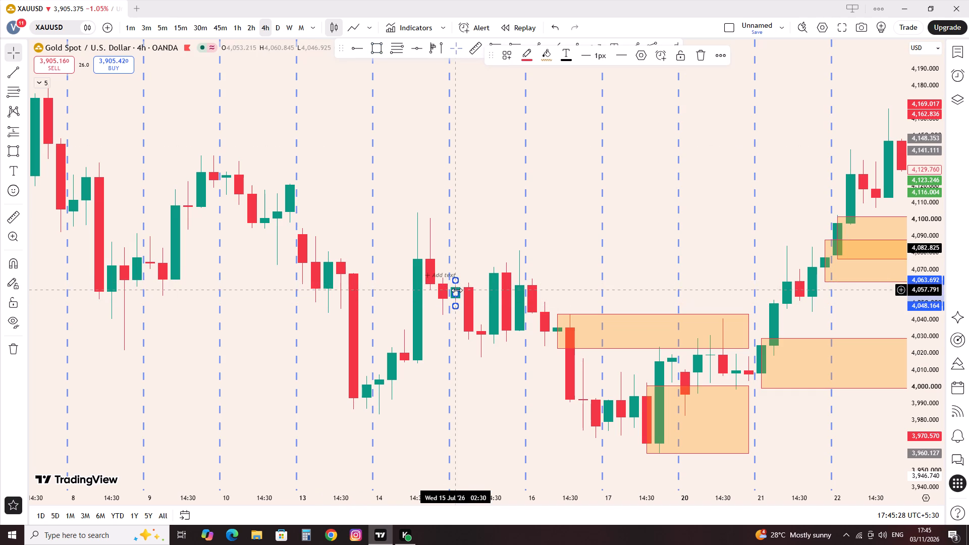
drag(456, 292, 585, 305)
click(636, 242)
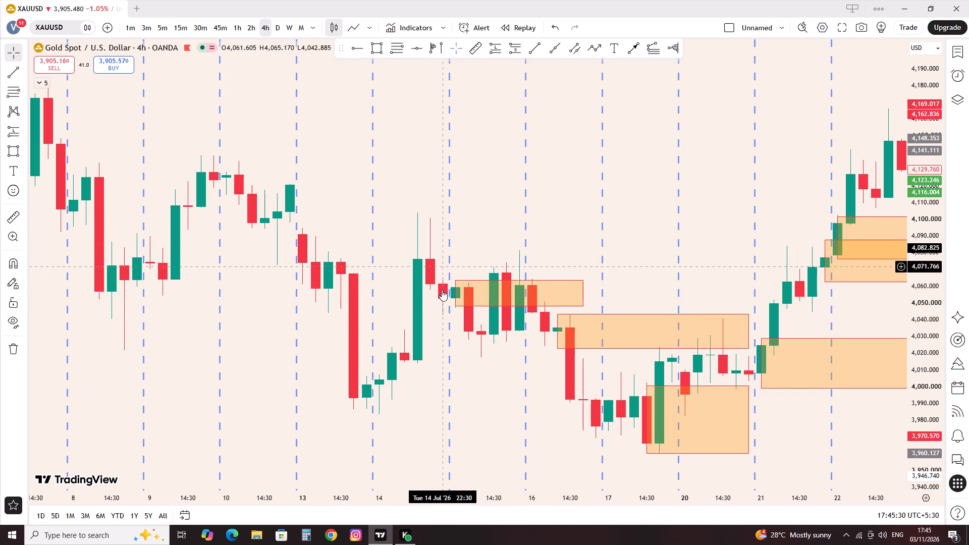
click(587, 291)
drag(579, 294, 576, 296)
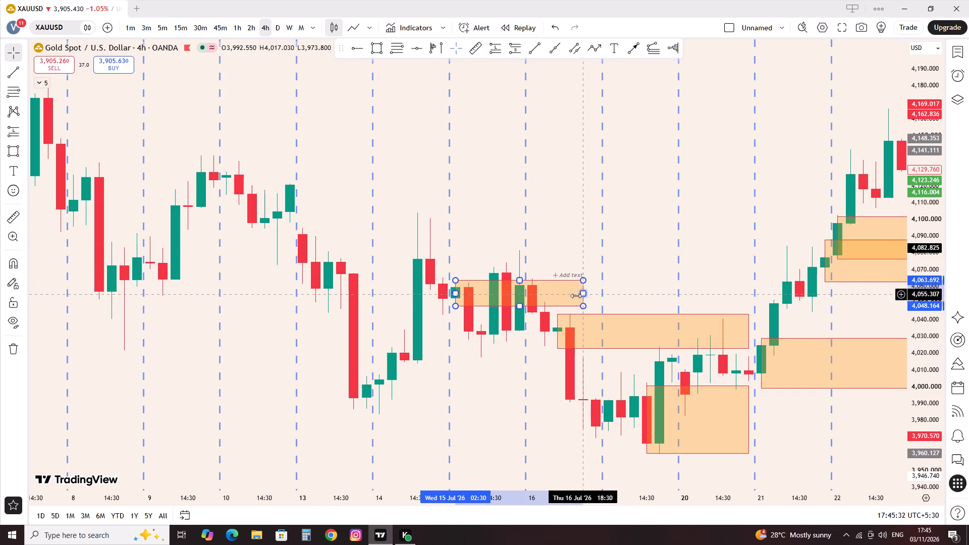
drag(576, 296, 540, 302)
drag(532, 206, 527, 206)
Draw a rectangle zone from the 14 Jul 10:30 candle between about 4,012 and 4,034.190, extended to about 15 Jul 22:30.
click(378, 51)
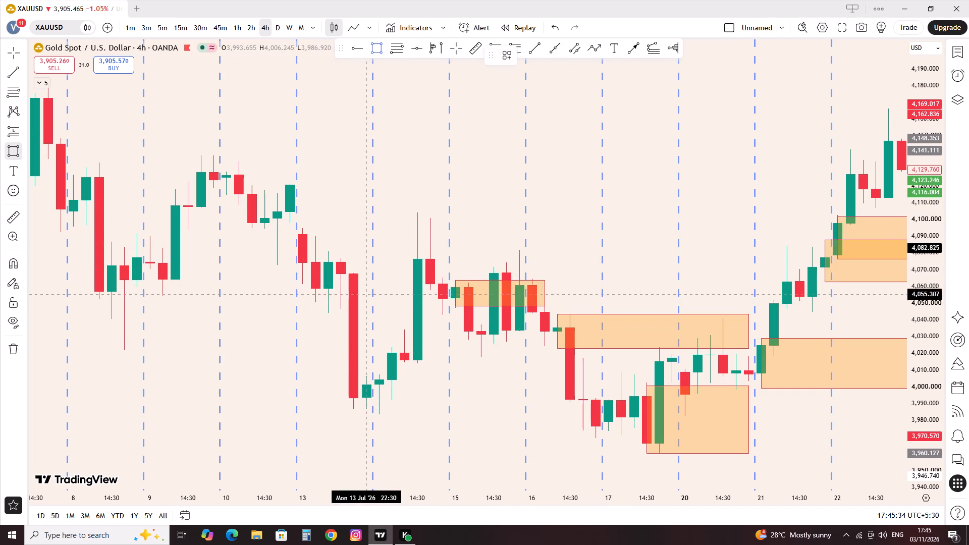
click(405, 330)
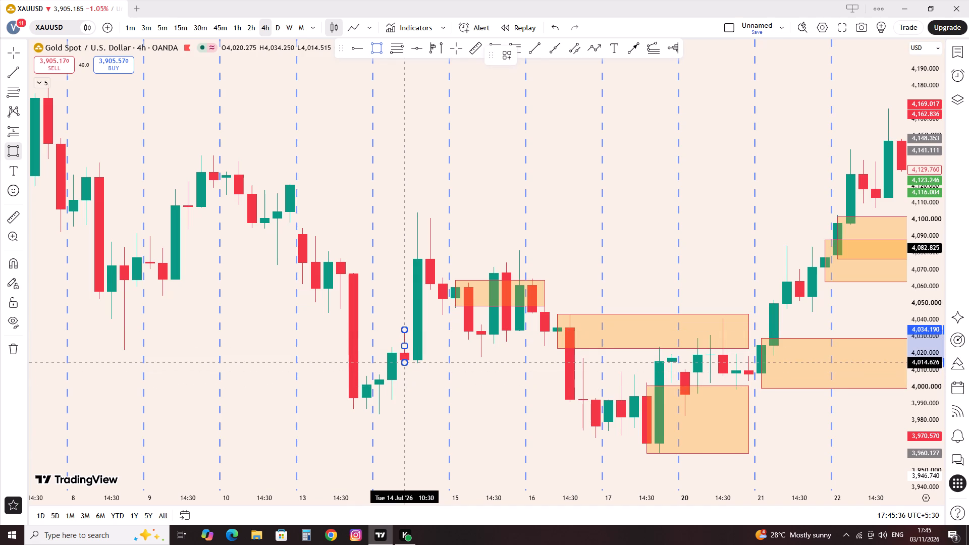
click(407, 366)
drag(403, 347, 519, 366)
click(477, 393)
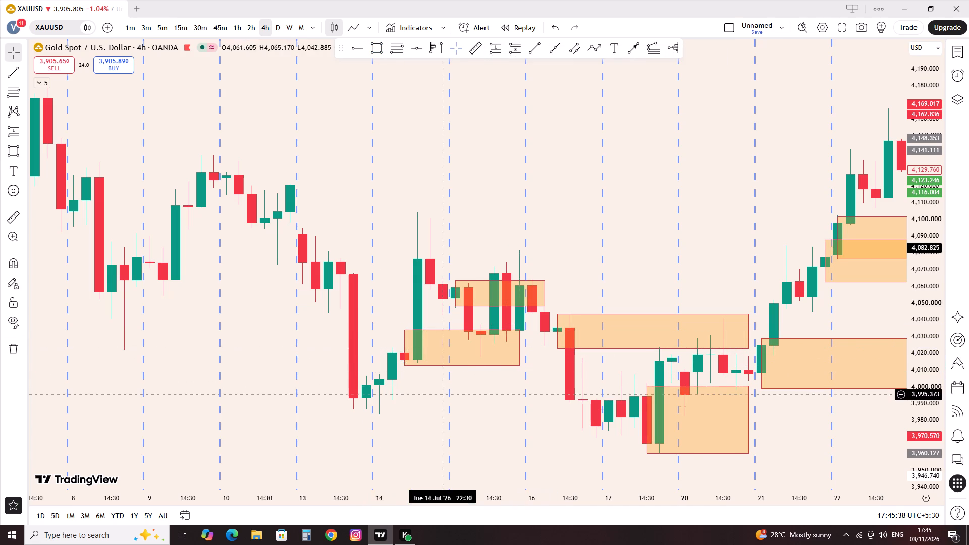
Draw a rectangle zone from the 13 Jul 22:30 candle between 3,982.951 and 4,007.484, ending at about 17 Jul 06:30.
drag(366, 412, 405, 430)
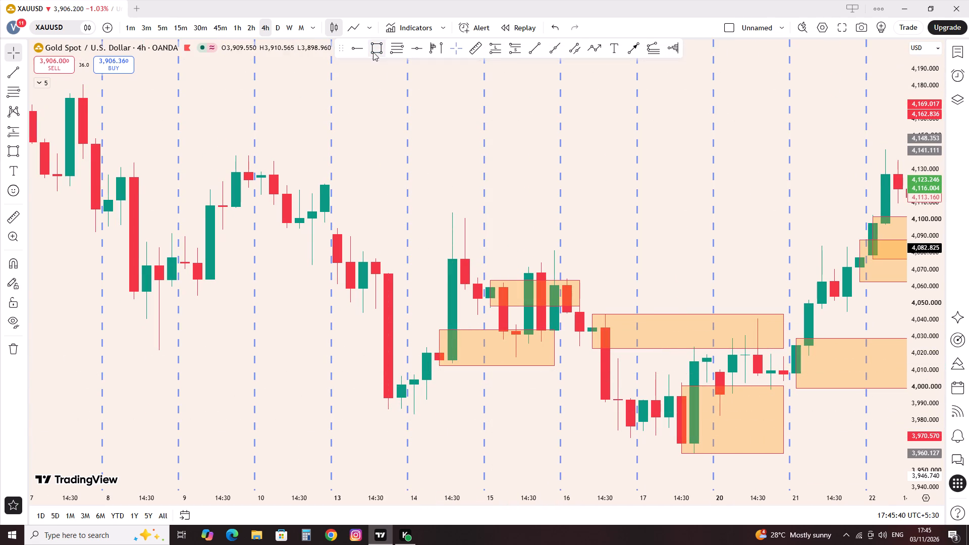
click(373, 52)
drag(414, 415, 413, 411)
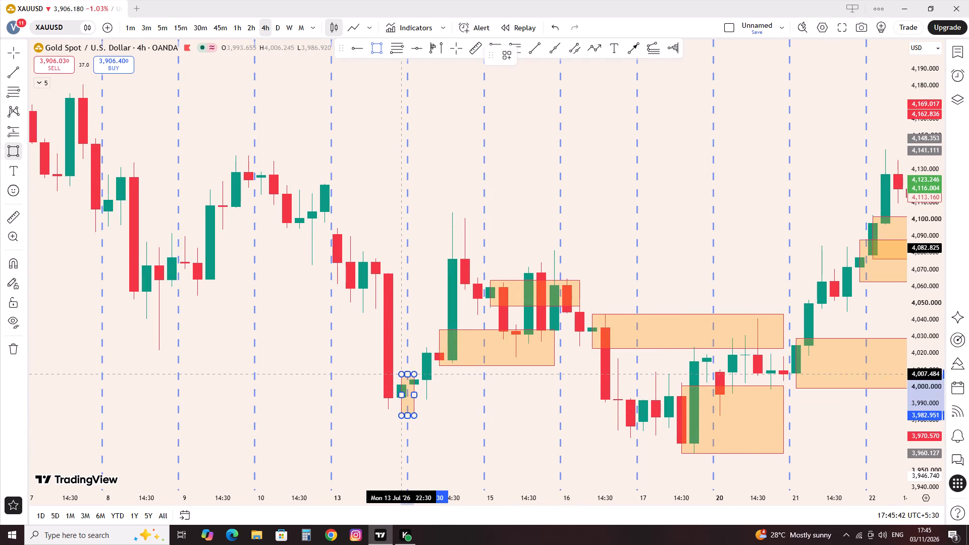
click(407, 374)
drag(411, 396, 639, 421)
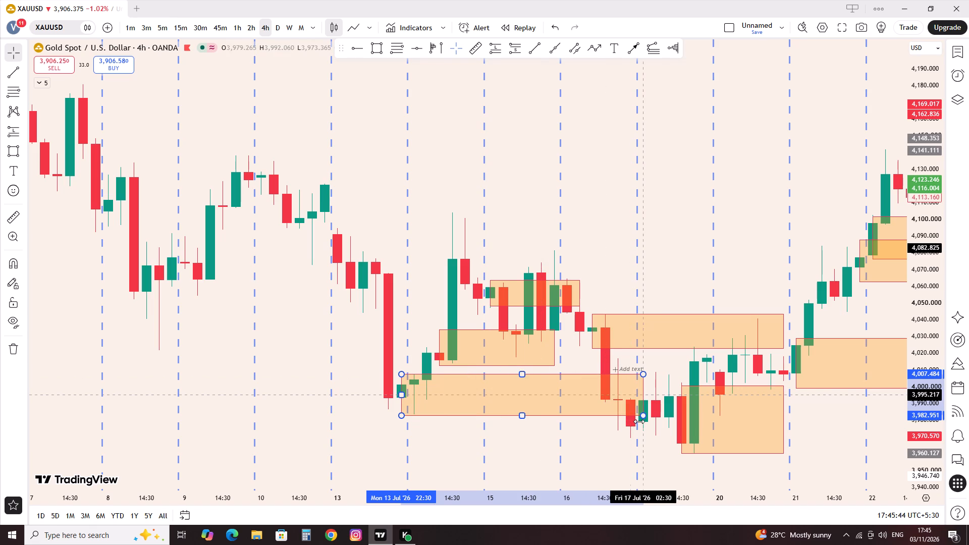
drag(639, 421, 699, 432)
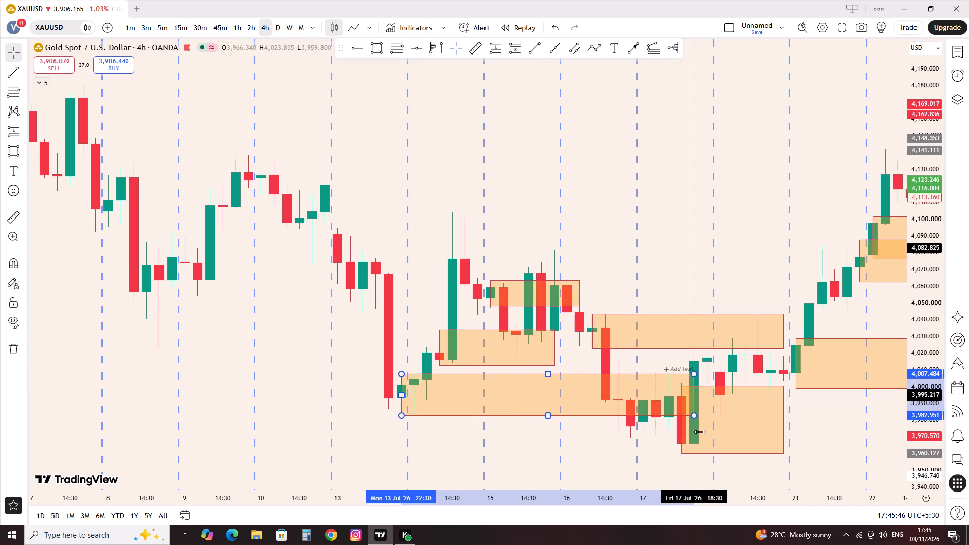
drag(699, 432, 718, 432)
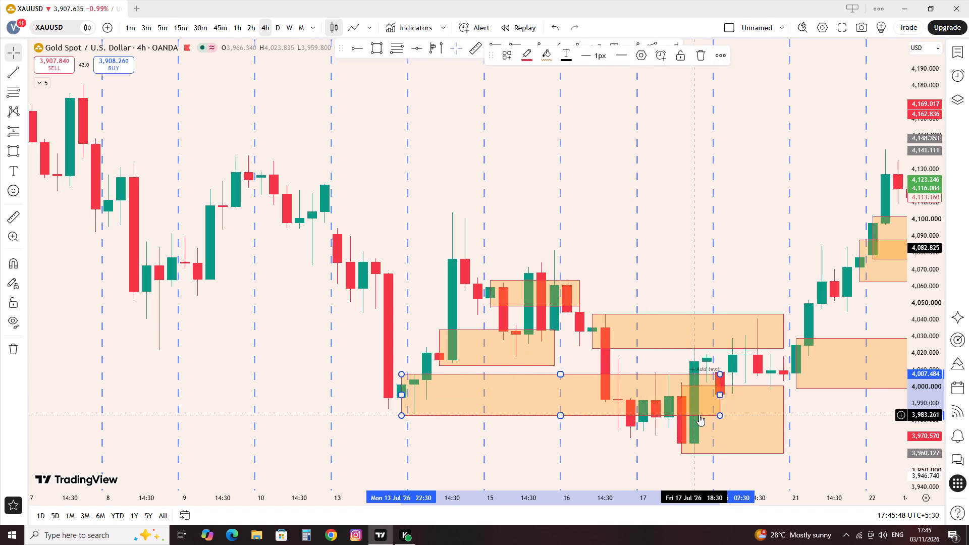
drag(718, 398, 662, 405)
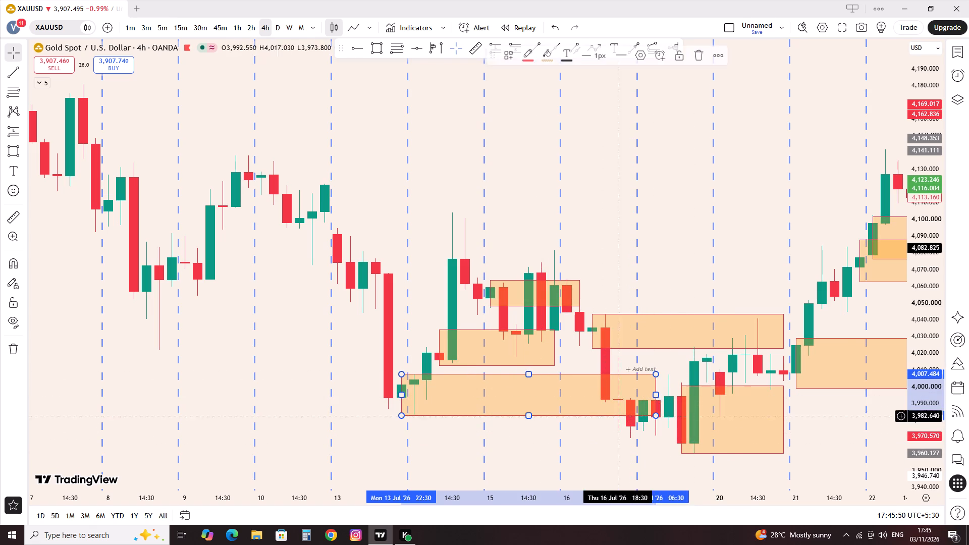
click(562, 432)
Draw a rectangle zone from the 10 Jul 22:30 candle between 4,096.006 and 4,122.663, extended to about 16 Jul 14:30.
scroll(449, 420, down, 1)
drag(272, 352, 315, 352)
click(376, 40)
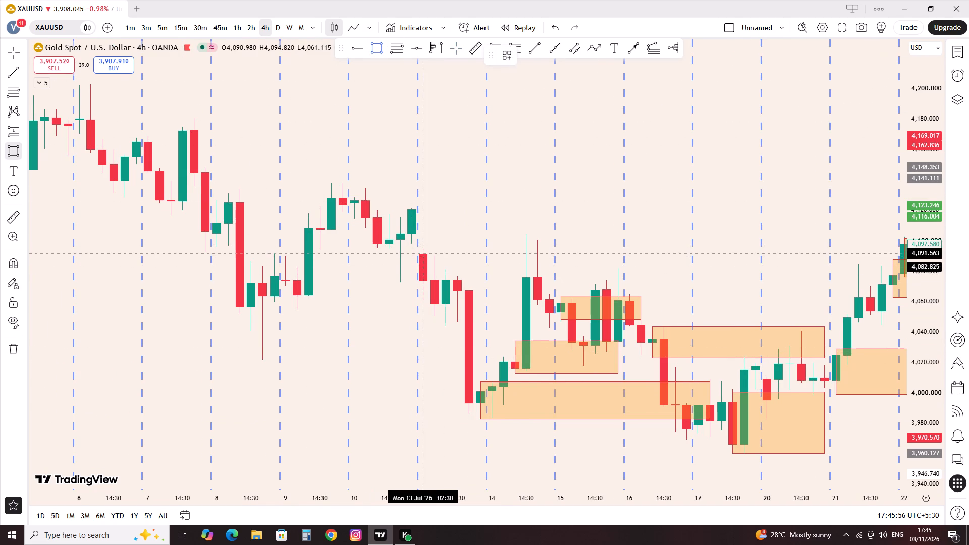
click(411, 206)
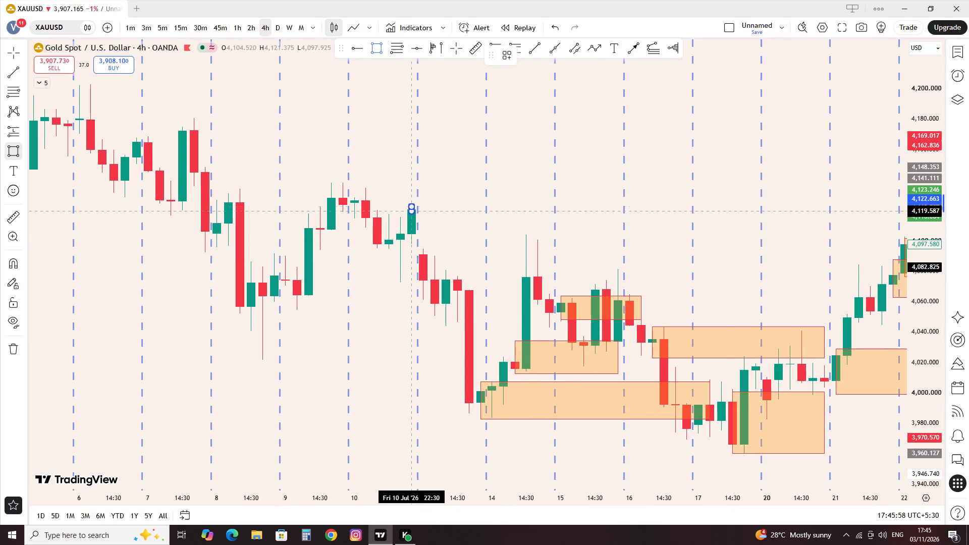
click(413, 247)
drag(414, 227, 663, 275)
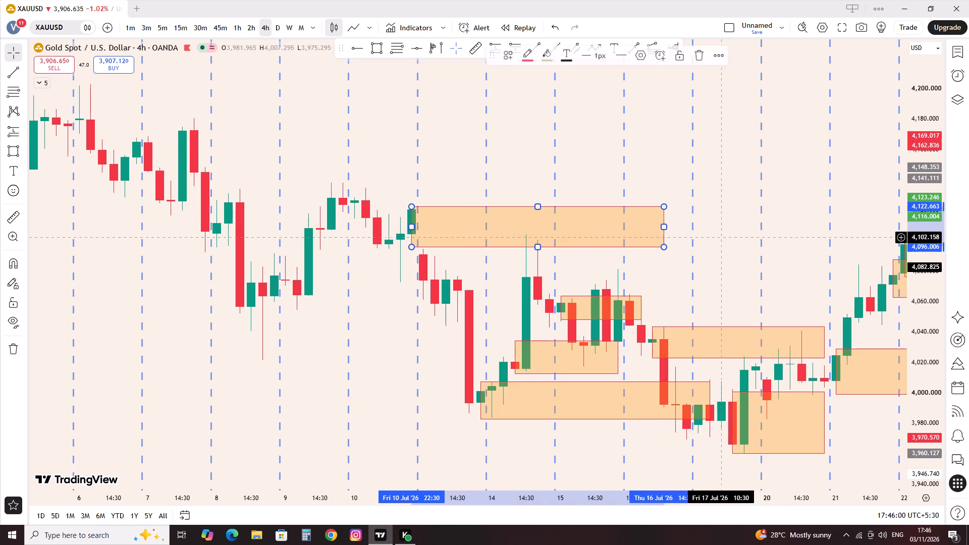
click(720, 238)
Draw a rectangle zone from the 13 Jul 14:30 candle between 4,044.743 and 4,078.918, extended to about 16 Jul 06:30.
click(363, 43)
click(369, 43)
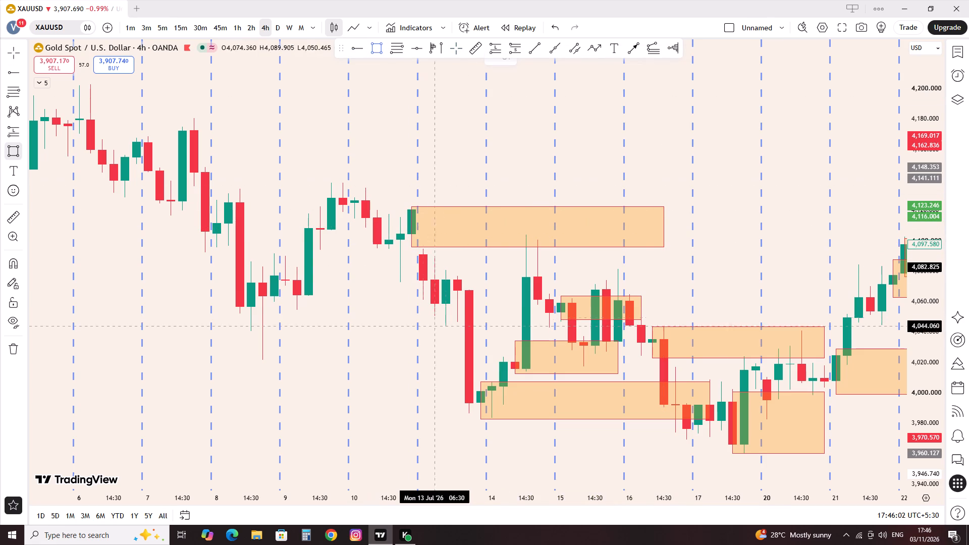
click(458, 325)
click(454, 273)
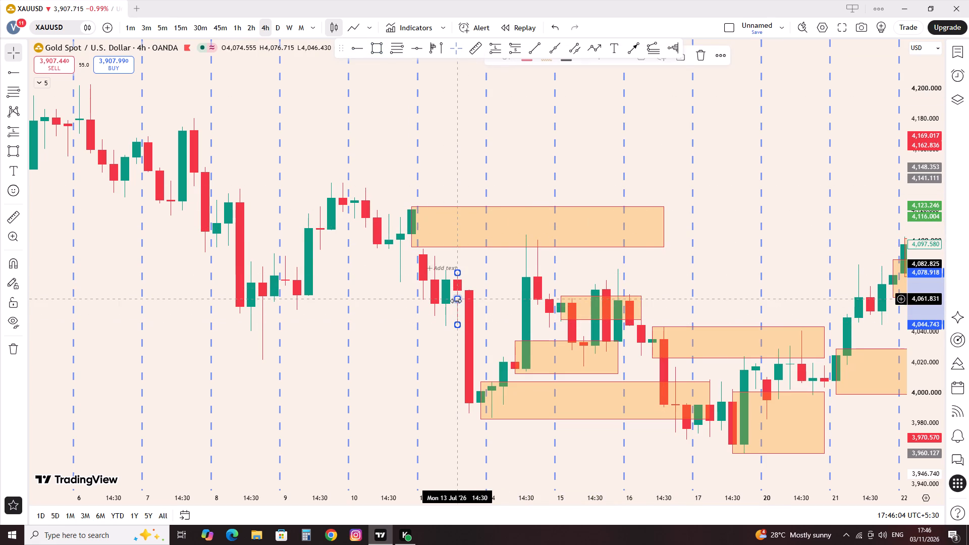
drag(456, 301, 643, 320)
click(731, 275)
Draw a rectangle zone from the 9 Jul 06:30 candle between 4,054.996 and 4,085.412, extended to about 15 Jul 18:30.
drag(349, 393, 488, 408)
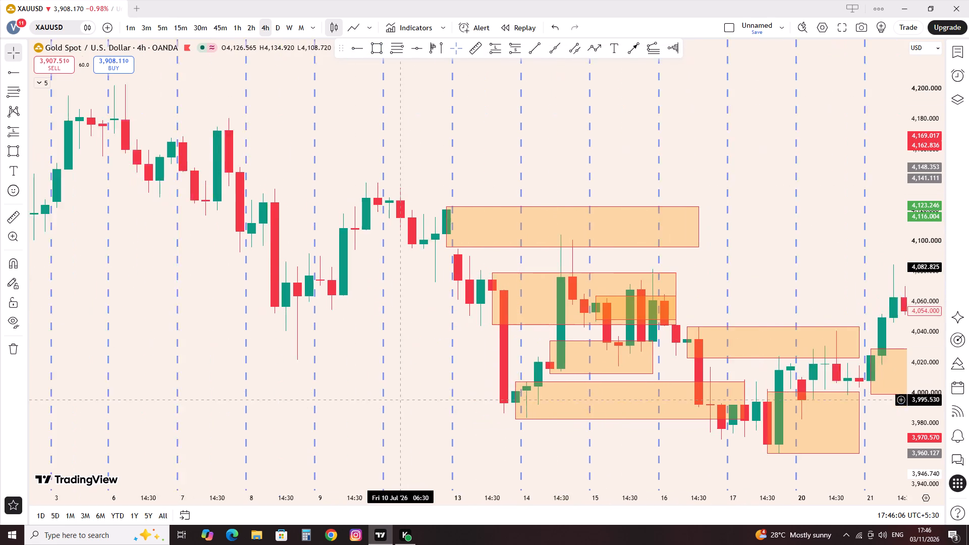
drag(488, 408, 510, 408)
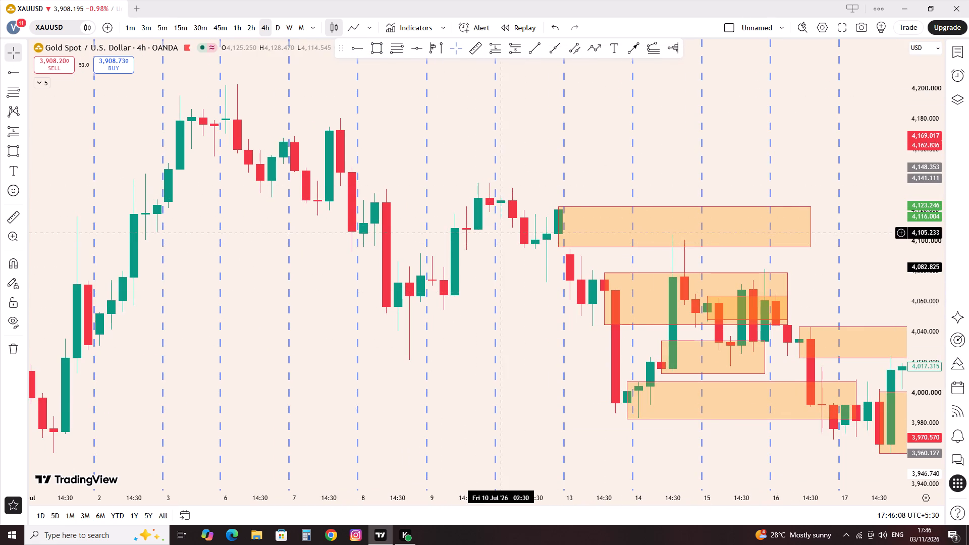
click(381, 39)
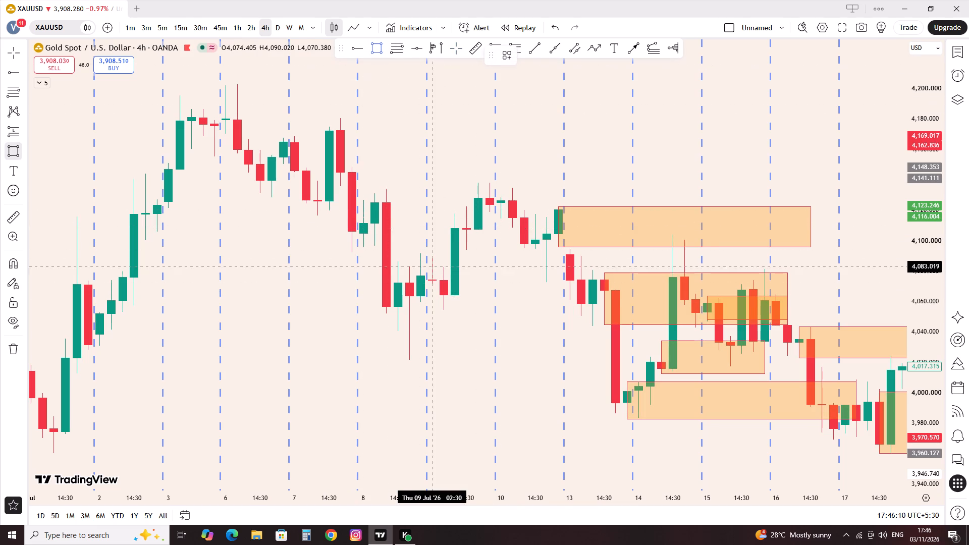
drag(442, 309, 443, 304)
click(443, 263)
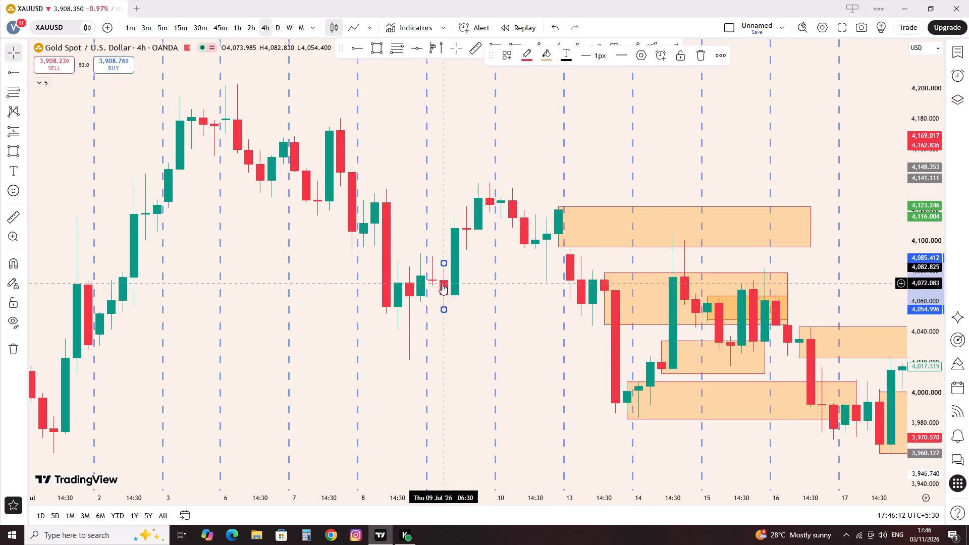
drag(445, 284, 748, 295)
click(508, 375)
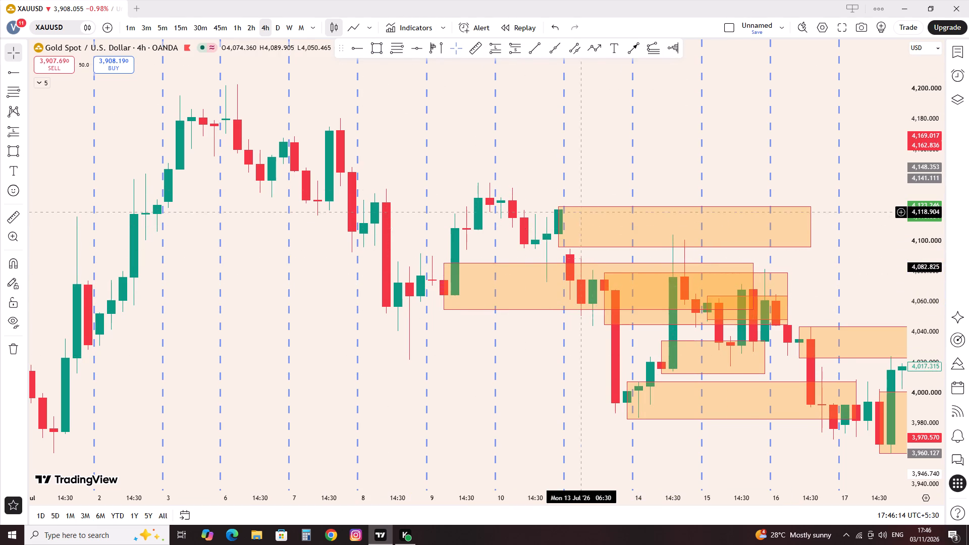
Draw a rectangle zone from the 7 Jul 18:30 candle between about 4,135.9 and 4,182.462, extended to about 13 Jul 18:30.
drag(555, 441, 336, 458)
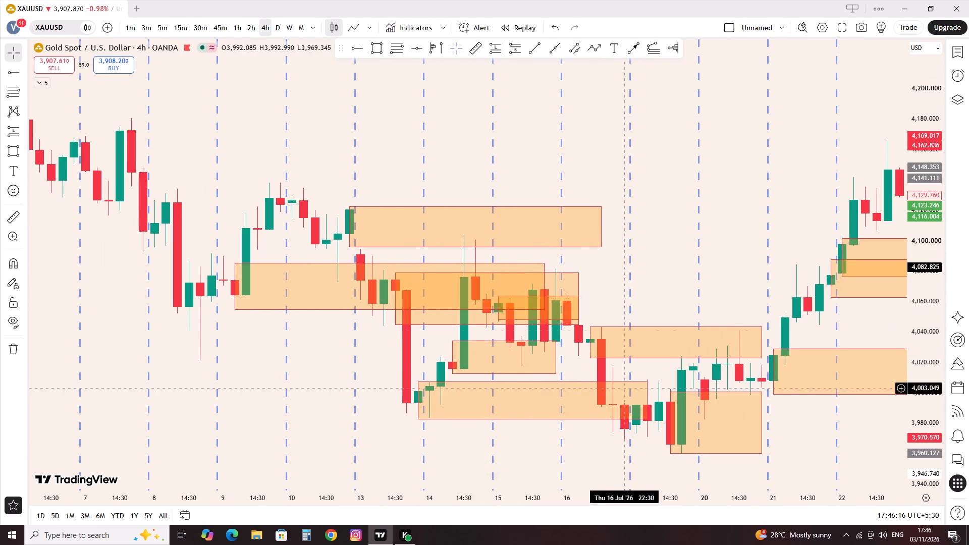
drag(245, 334, 570, 345)
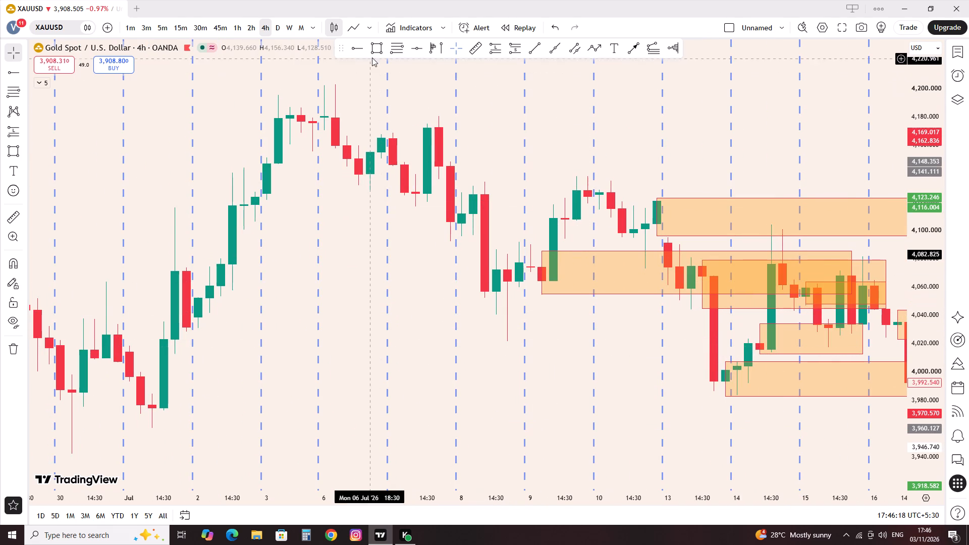
click(372, 53)
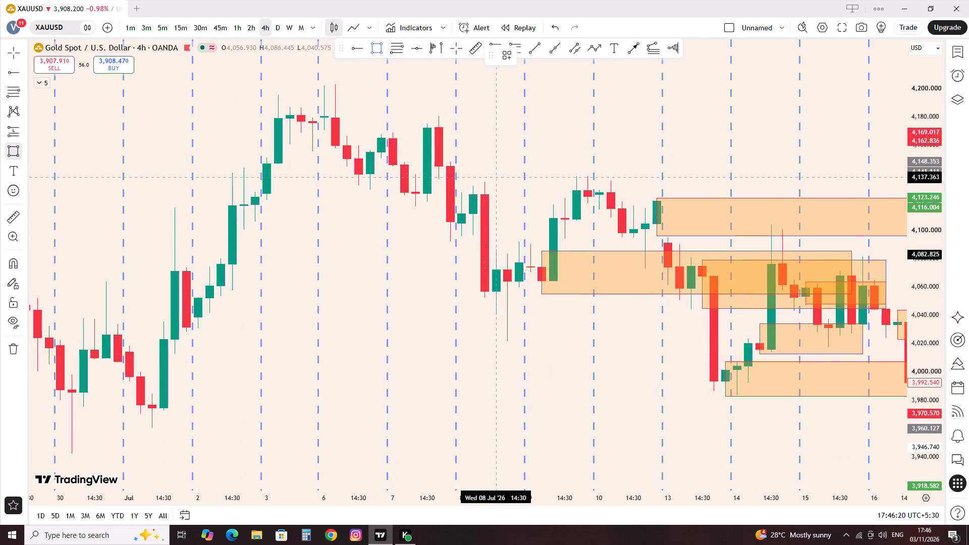
click(436, 114)
click(438, 180)
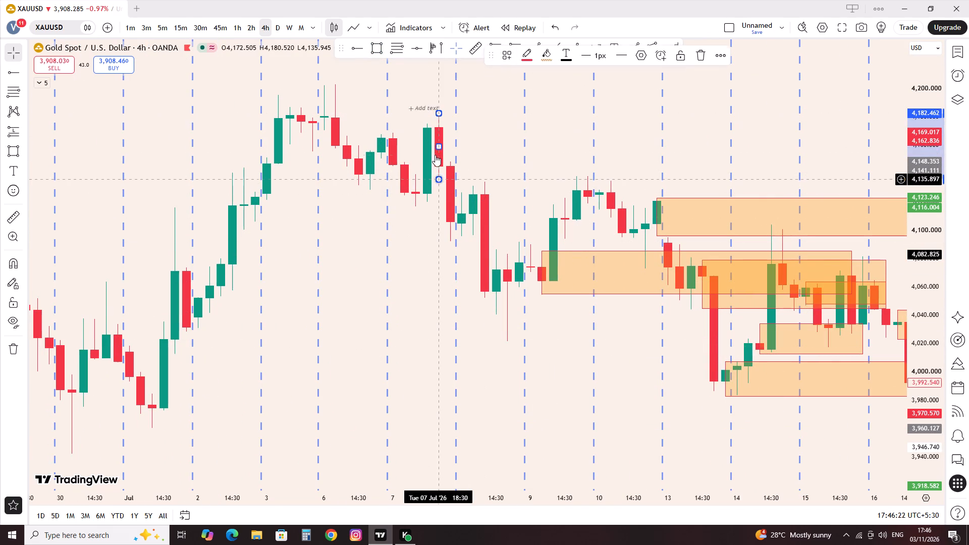
drag(440, 147, 714, 187)
drag(493, 260, 487, 263)
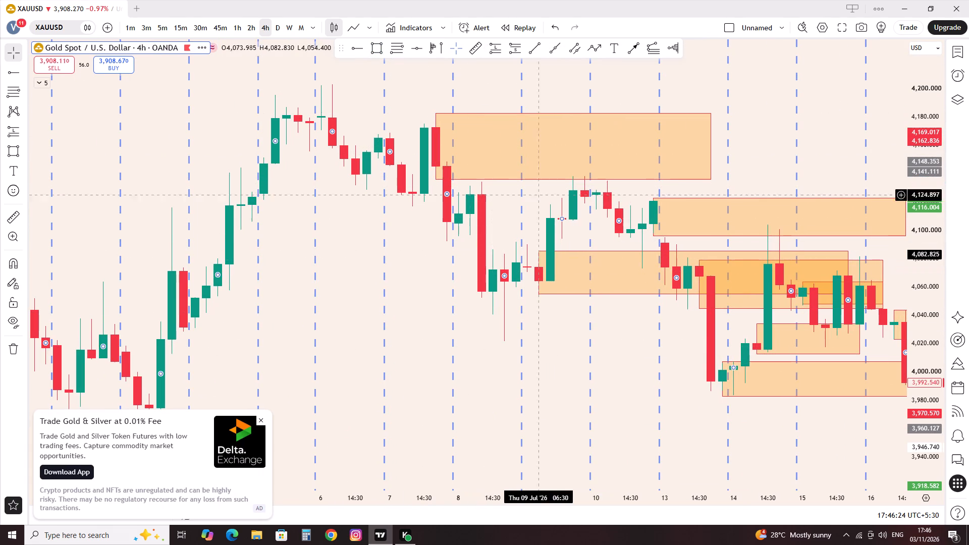
click(417, 290)
Draw a rectangle zone from the 6 Jul 02:30 candle between 4,169.262 and 4,202.261, extended to about 8 Jul 18:30.
drag(342, 290, 510, 308)
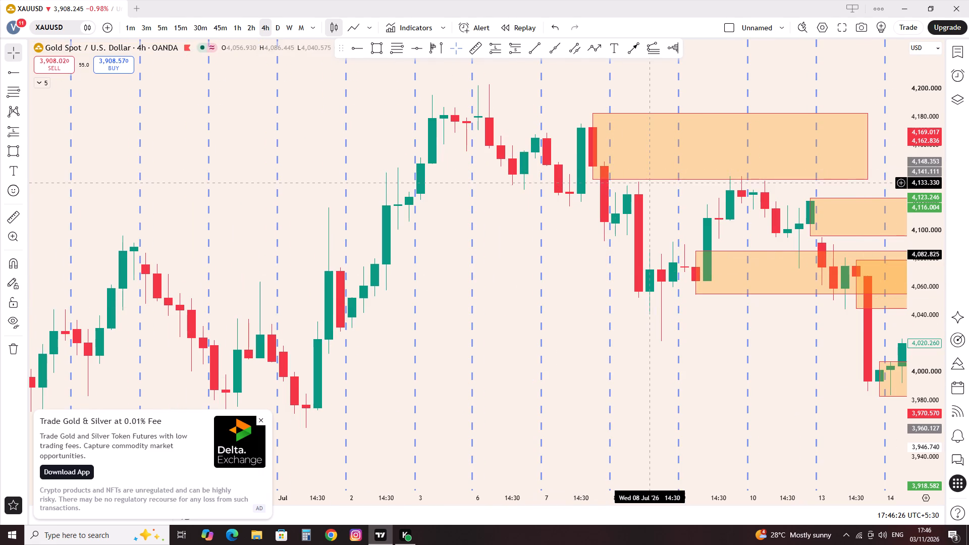
click(381, 44)
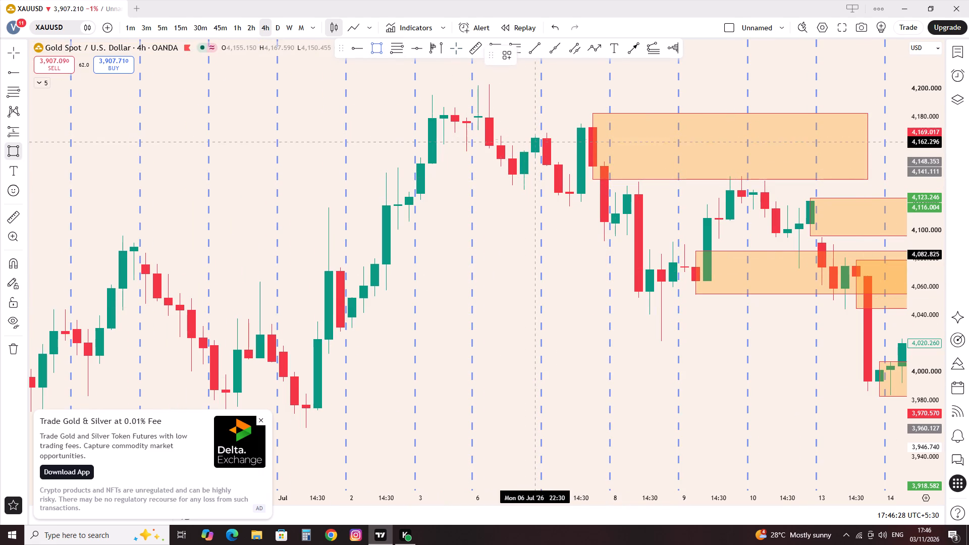
click(480, 85)
click(504, 132)
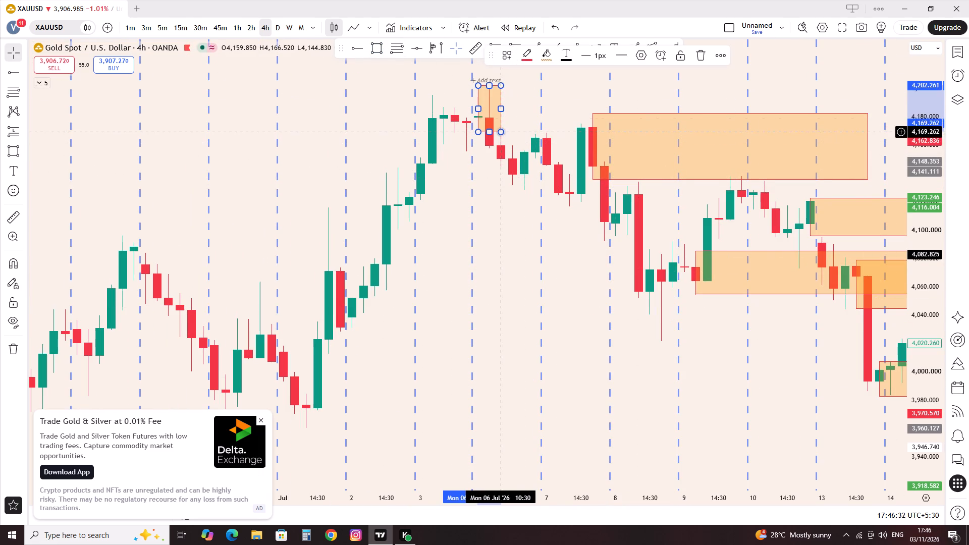
drag(501, 110, 664, 121)
click(463, 240)
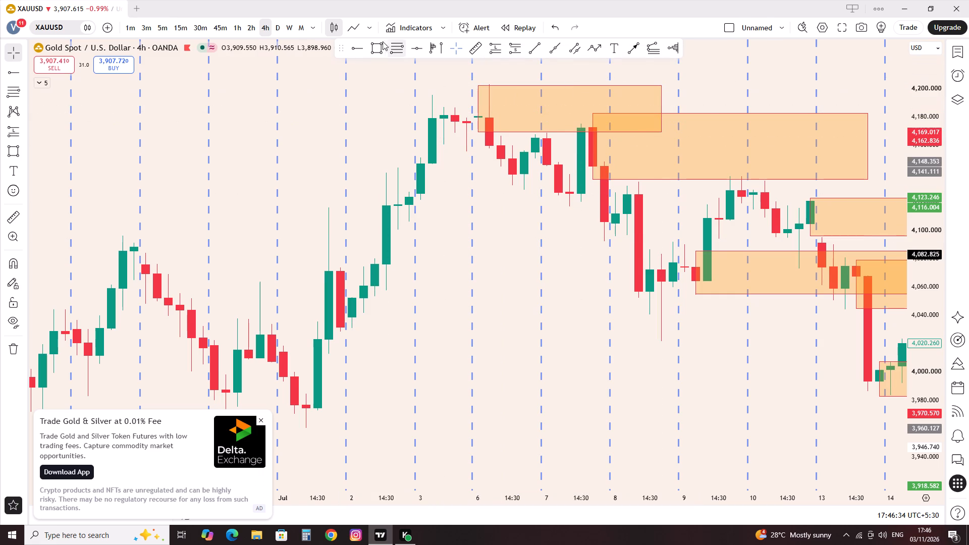
Draw a rectangle zone from the 6 Jul 22:30 candle between 4,135.163 and 4,167.429, extended to 9 Jul 06:30.
click(374, 40)
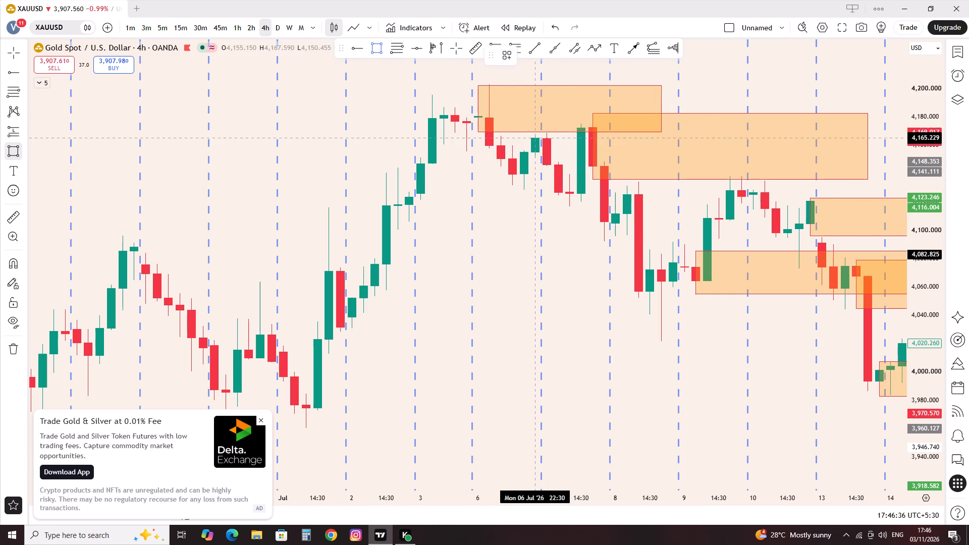
click(541, 135)
drag(551, 181, 552, 176)
drag(547, 158, 699, 159)
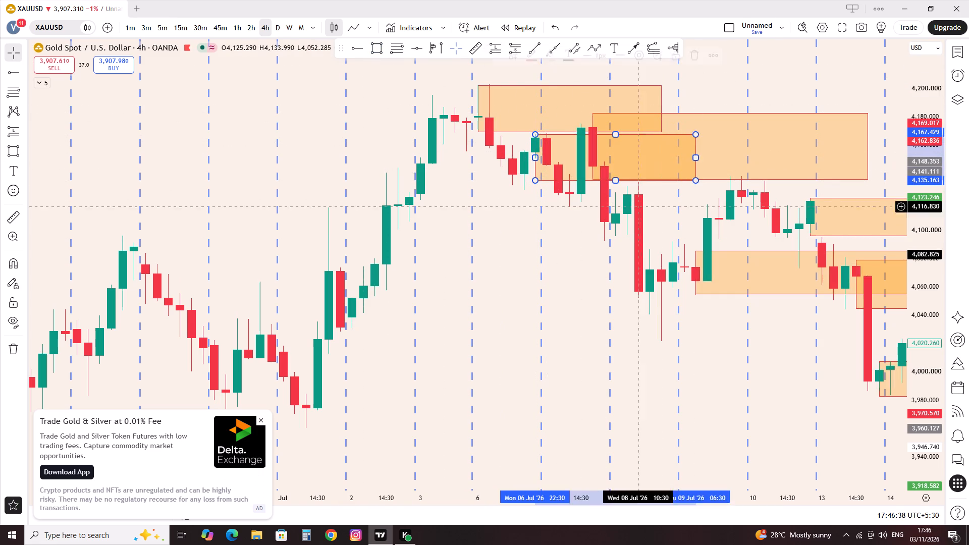
click(549, 269)
Draw a rectangle zone from the 2 Jul 22:30 candle between about 4,106 and 4,127, ending at about 8 Jul 02:30.
drag(392, 279, 456, 294)
click(428, 122)
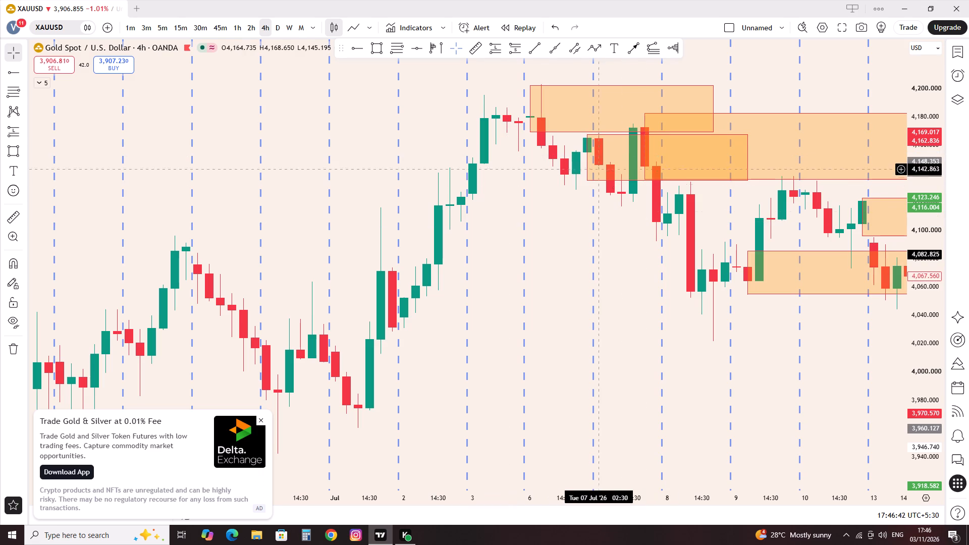
click(380, 53)
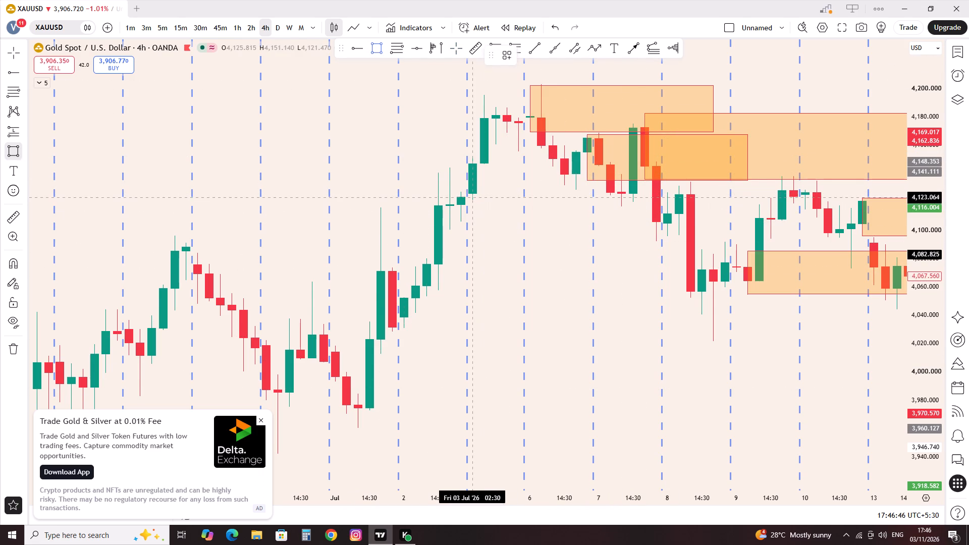
click(458, 192)
click(458, 221)
drag(464, 208, 719, 208)
click(577, 258)
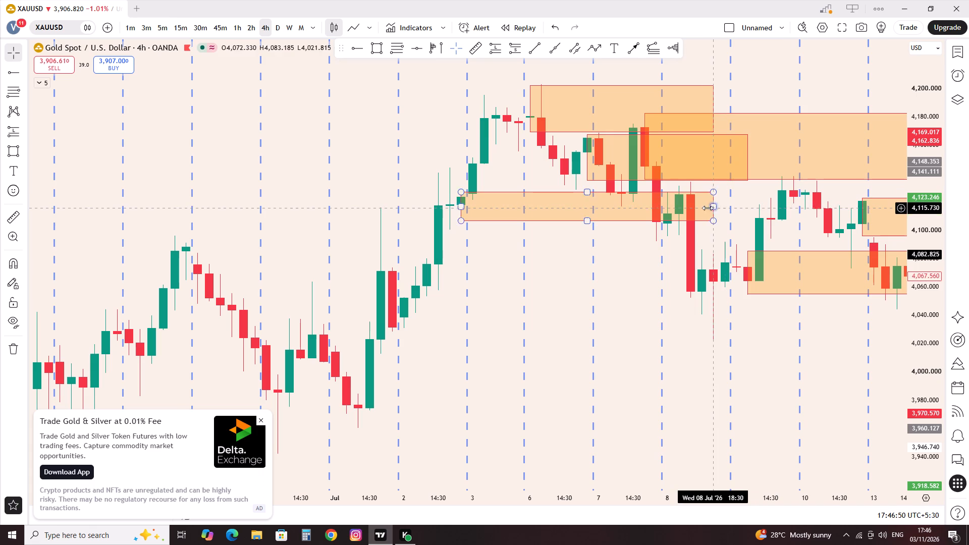
drag(709, 207, 715, 206)
drag(714, 206, 666, 212)
click(557, 299)
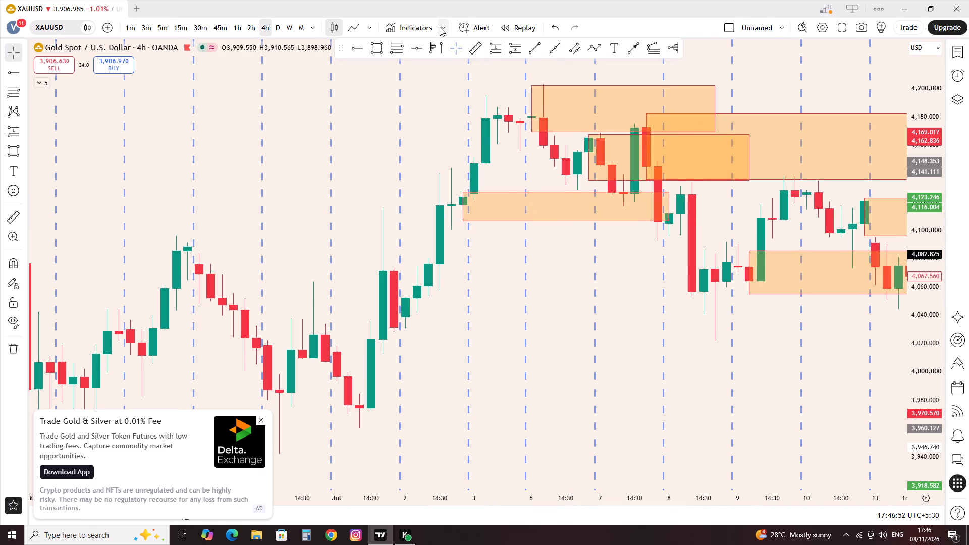
Draw a rectangle zone from the 3 Jul 02:30 candle between 4,117.930 and 4,152.396, extended to about 9 Jul 18:30.
click(383, 42)
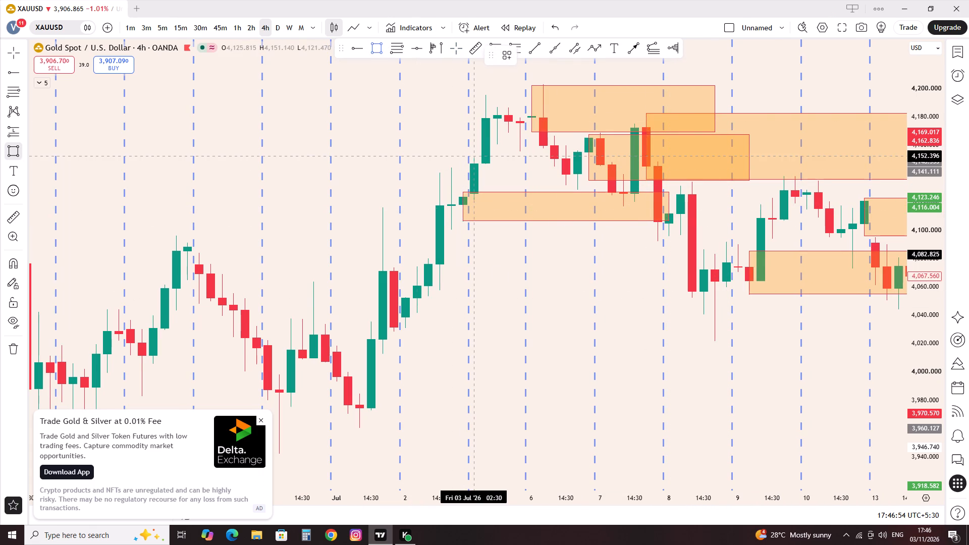
click(473, 156)
click(478, 205)
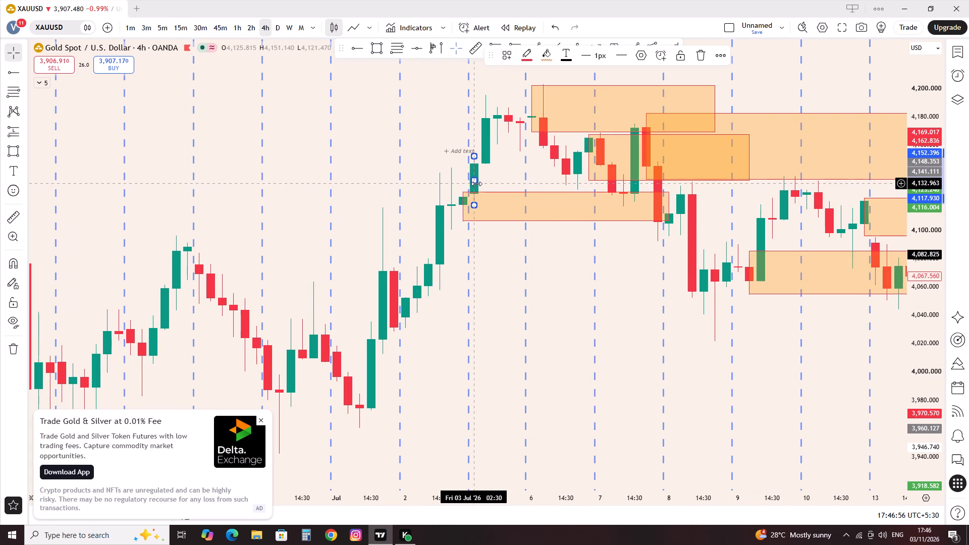
drag(476, 184, 781, 203)
Dismiss the gold and silver trading advertisement covering the chart.
drag(646, 305, 624, 312)
drag(611, 314, 496, 336)
drag(501, 293, 458, 313)
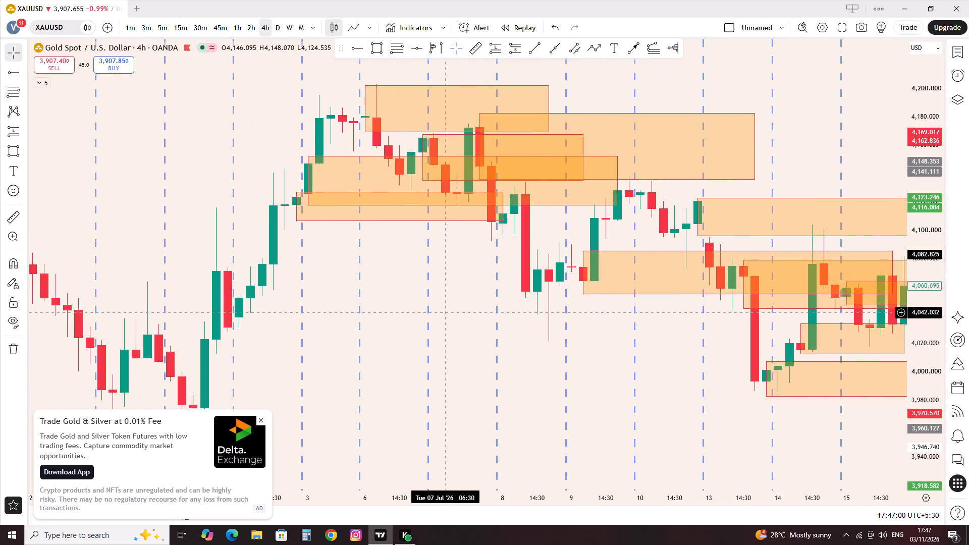
drag(340, 331, 463, 363)
click(262, 421)
Draw a rectangle zone from the 2 Jul 10:30 candle between 4,053.032 and 4,086.031, extended to about 9 Jul 14:30.
drag(288, 242, 304, 242)
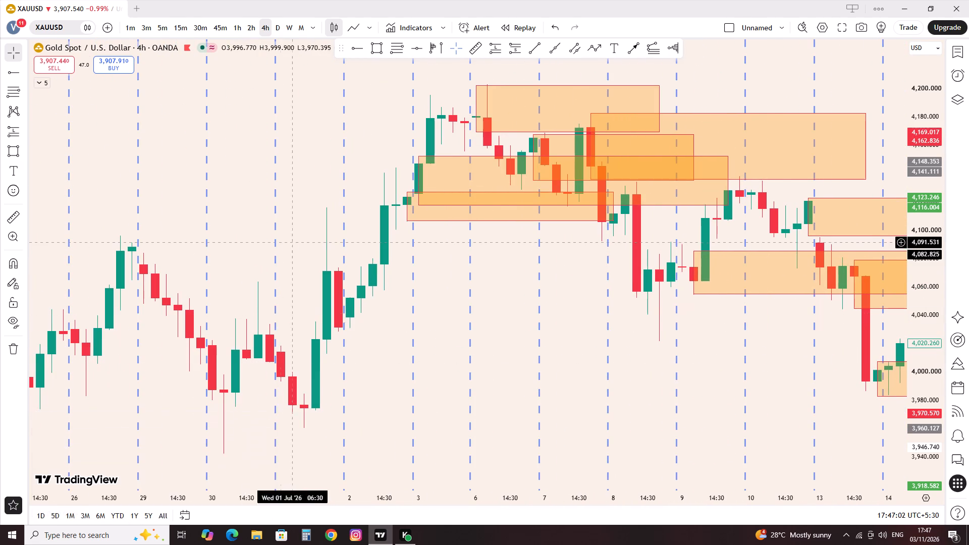
drag(304, 242, 412, 254)
click(382, 48)
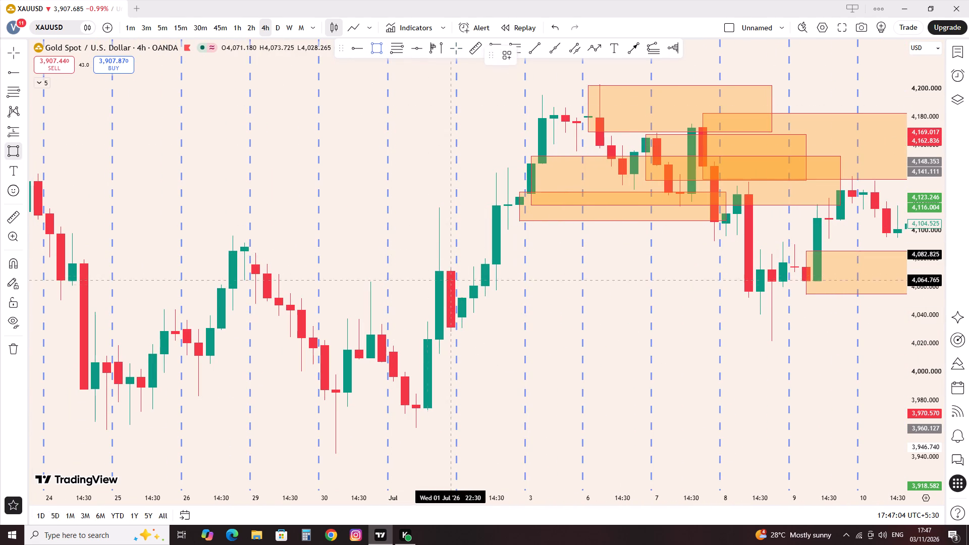
click(487, 297)
click(488, 250)
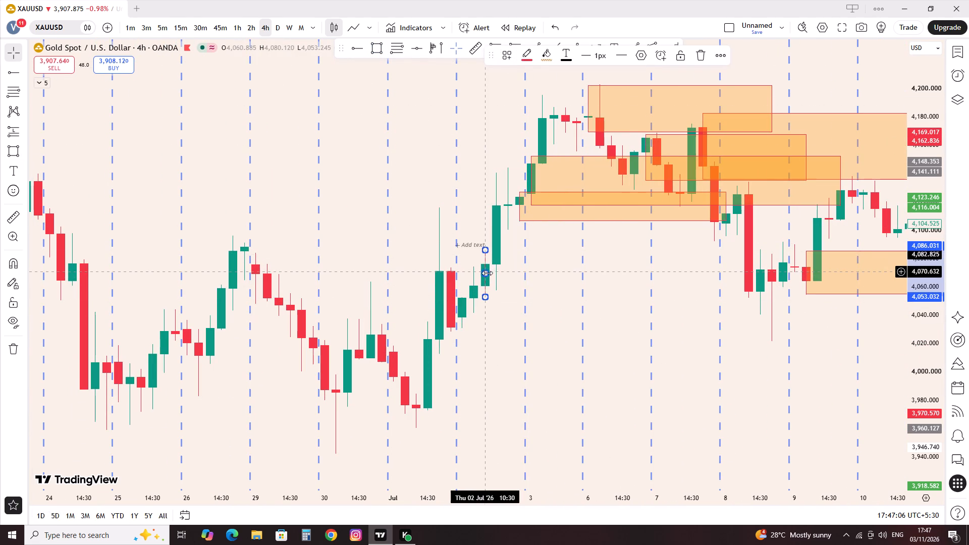
drag(487, 274, 766, 299)
click(695, 338)
drag(726, 335, 542, 361)
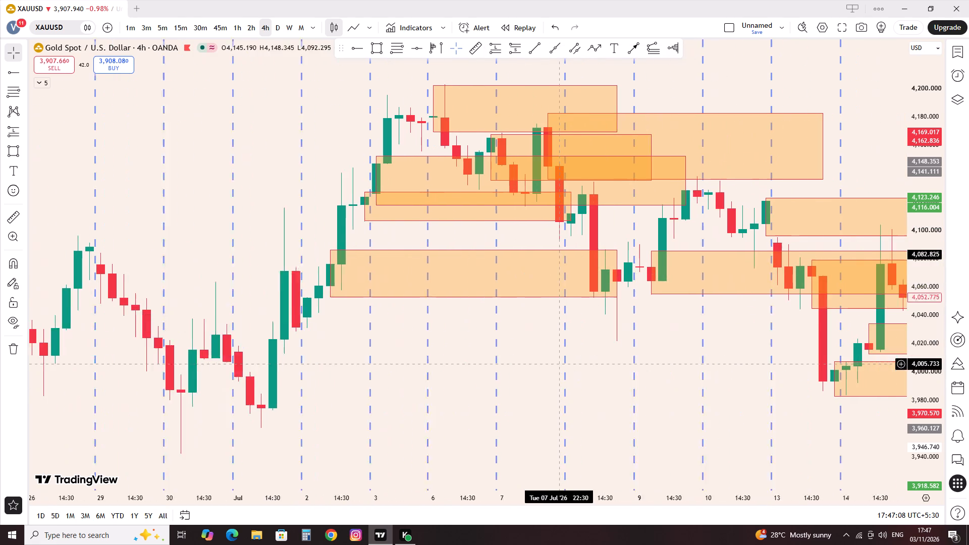
drag(599, 274, 653, 285)
click(482, 355)
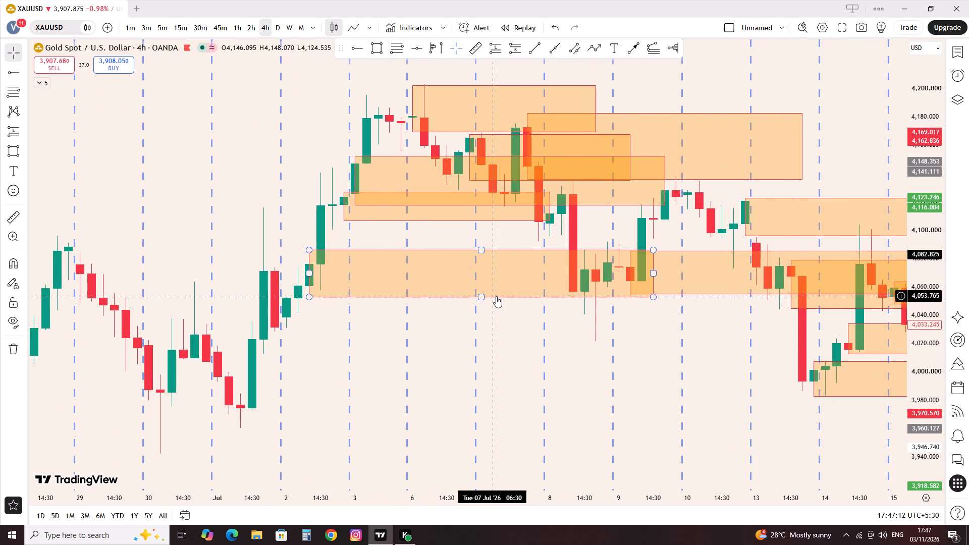
click(485, 332)
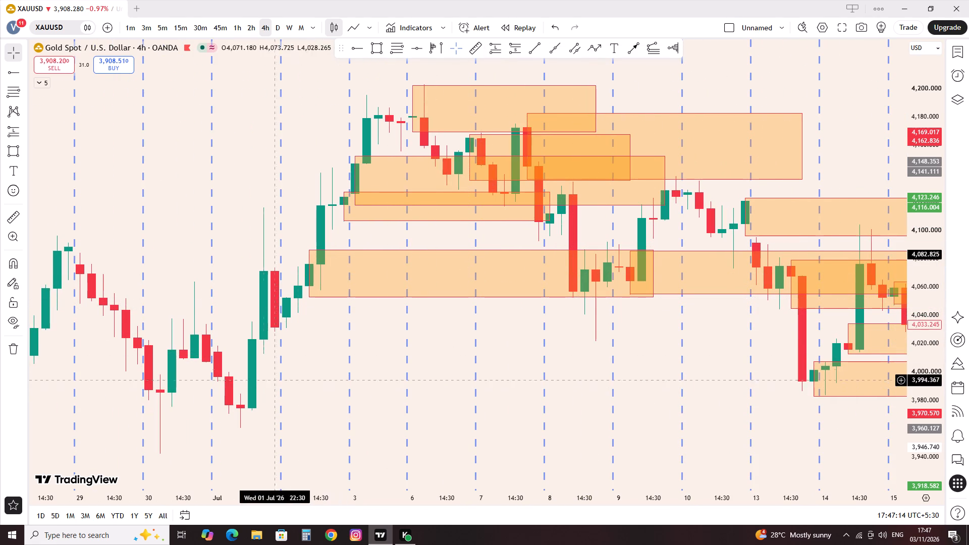
click(417, 394)
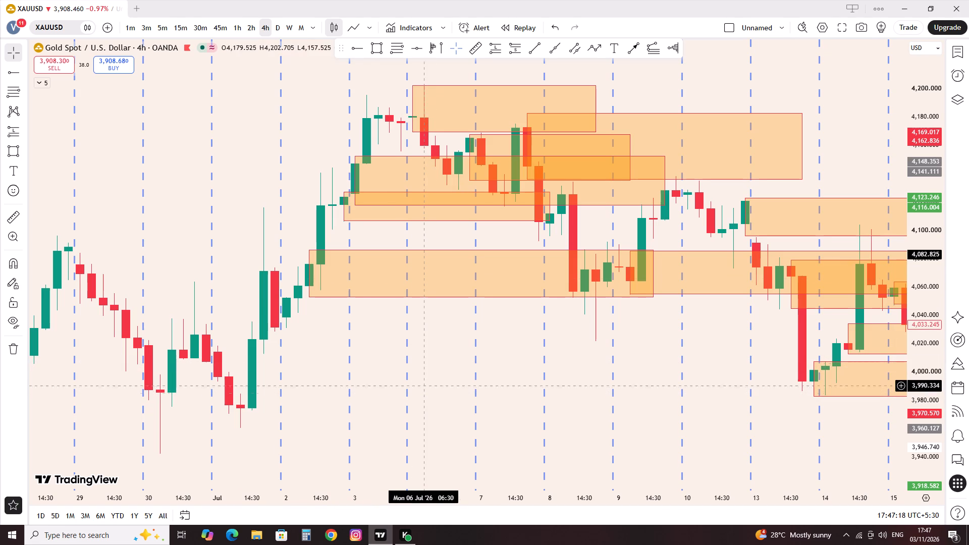
Draw a rectangle zone from the 30 Jun 06:30 candle between about 3,944 and 3,998.400, extended to about 2 Jul 10:30.
click(384, 48)
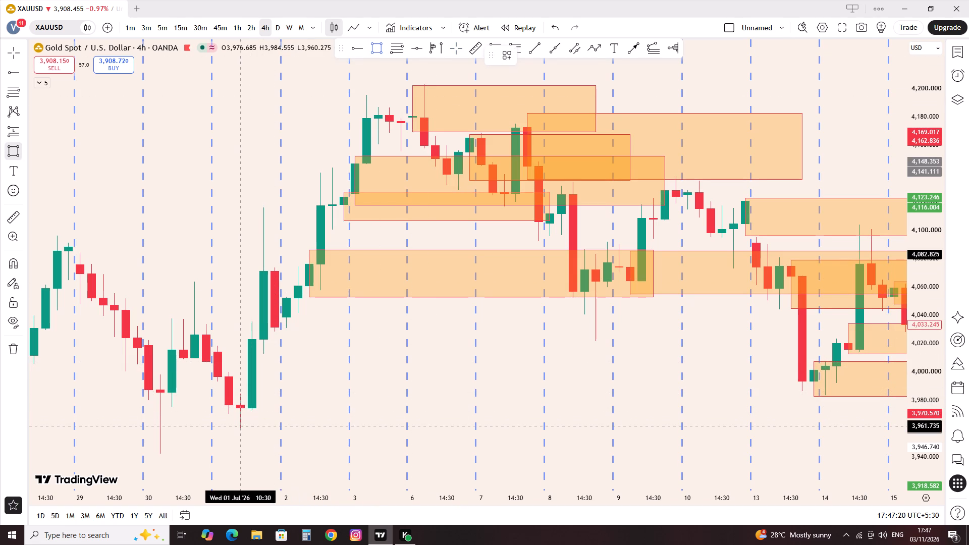
click(160, 374)
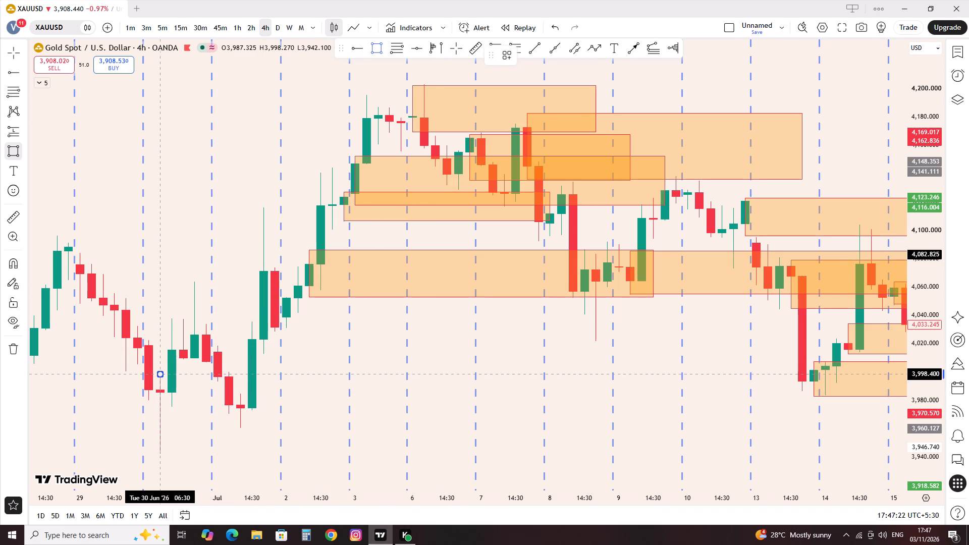
click(162, 451)
click(156, 409)
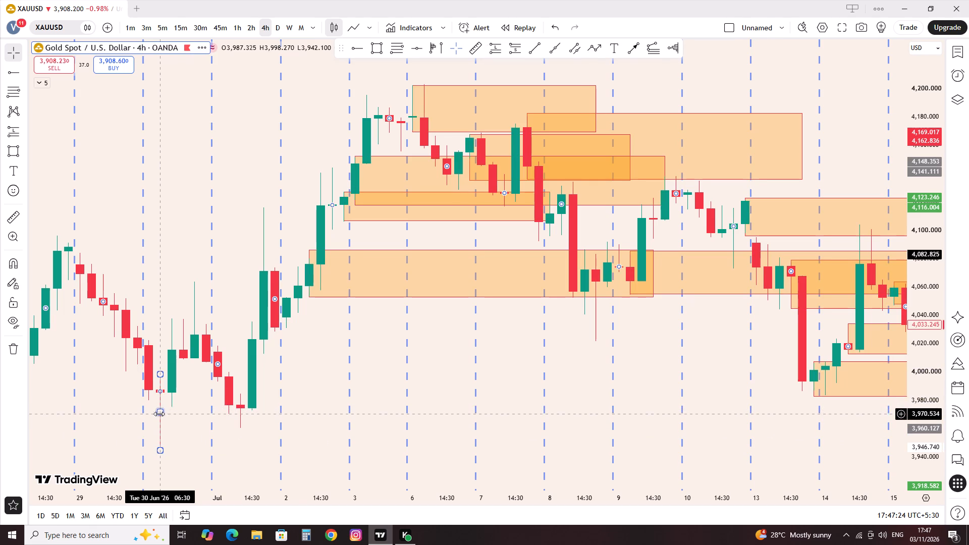
drag(160, 414, 313, 438)
drag(400, 409, 394, 406)
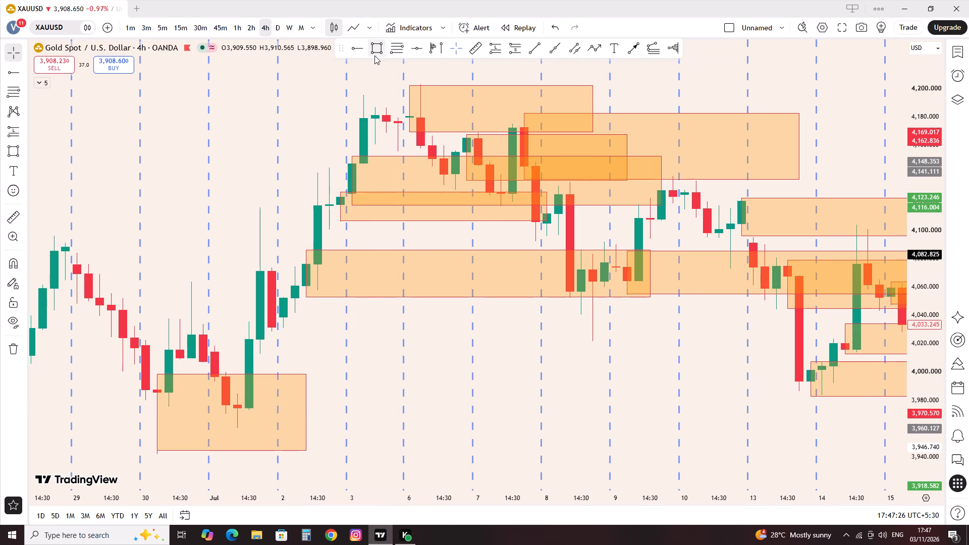
Draw a rectangle zone from the 1 Jul 10:30 candle between 3,962.835 and 3,985.201, extended to about 17 Jul 18:30.
click(374, 56)
click(245, 393)
click(242, 422)
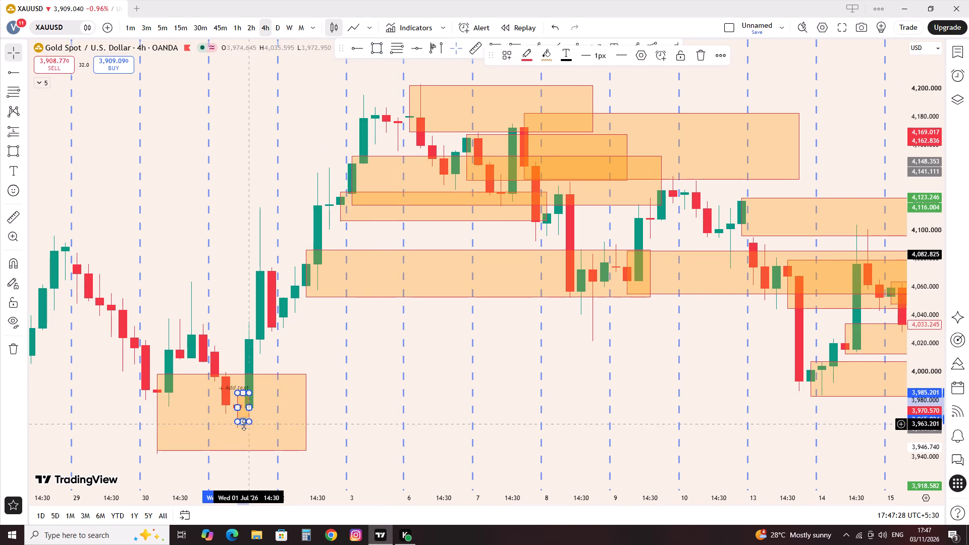
drag(244, 419, 245, 425)
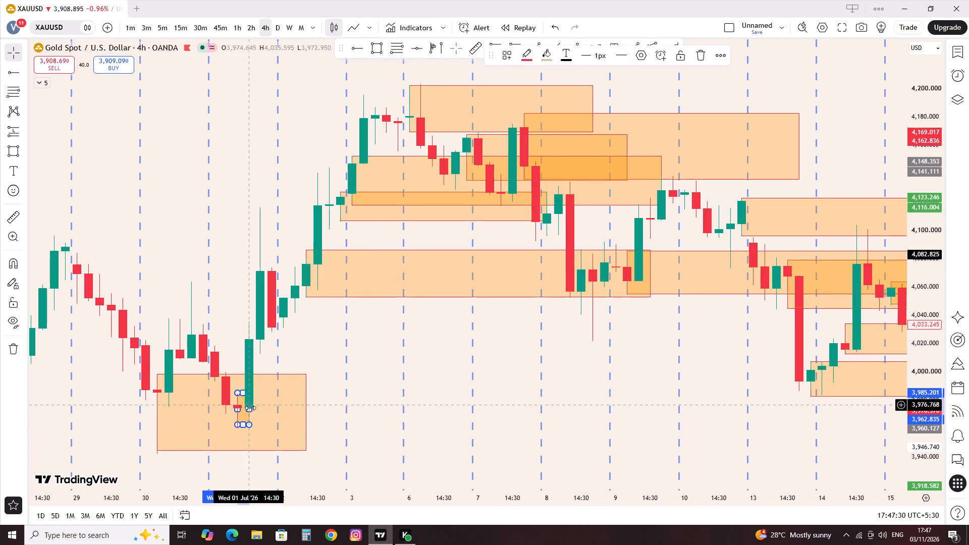
drag(249, 411, 825, 422)
drag(866, 451, 856, 451)
drag(841, 444, 365, 486)
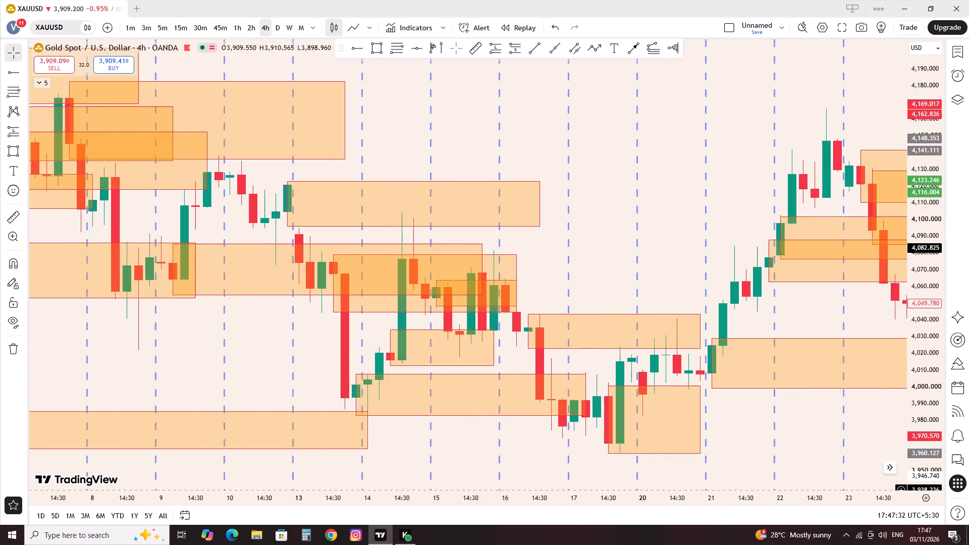
drag(365, 486, 356, 481)
drag(342, 432, 585, 453)
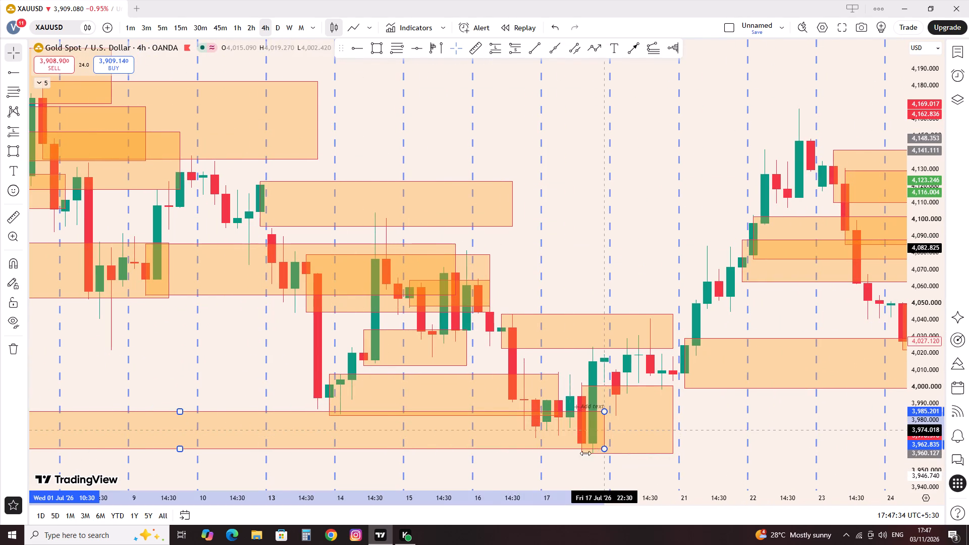
drag(585, 453, 594, 443)
click(335, 467)
Review the marked zones across the wider 4-hour chart, from June through to early November.
scroll(233, 328, down, 4)
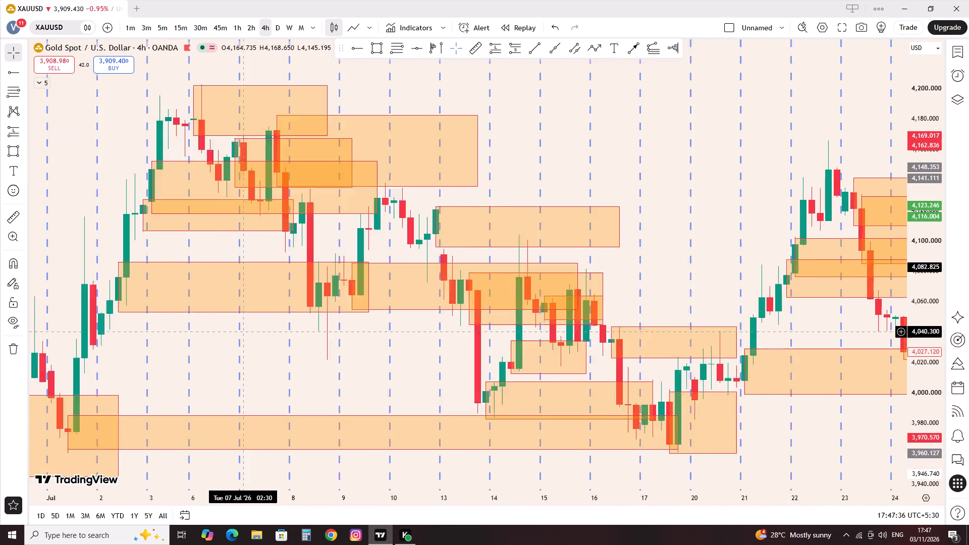
scroll(291, 345, down, 6)
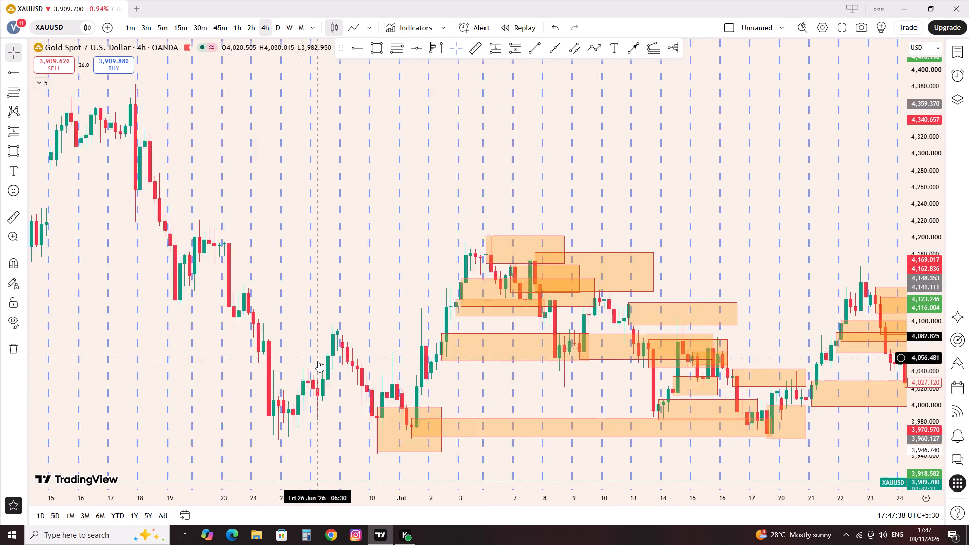
drag(441, 253, 0, 349)
scroll(376, 308, down, 7)
drag(634, 250, 340, 287)
scroll(398, 293, down, 2)
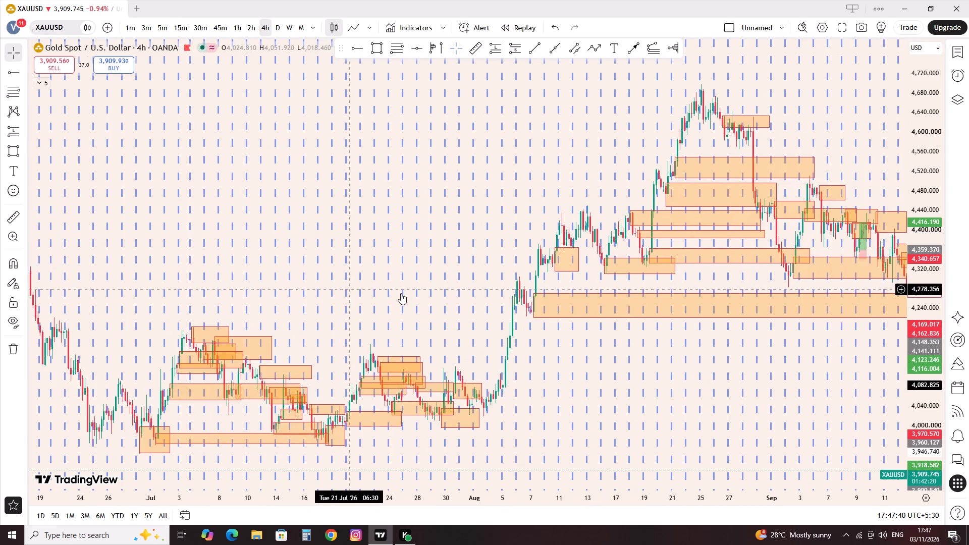
scroll(401, 293, down, 6)
drag(593, 270, 241, 286)
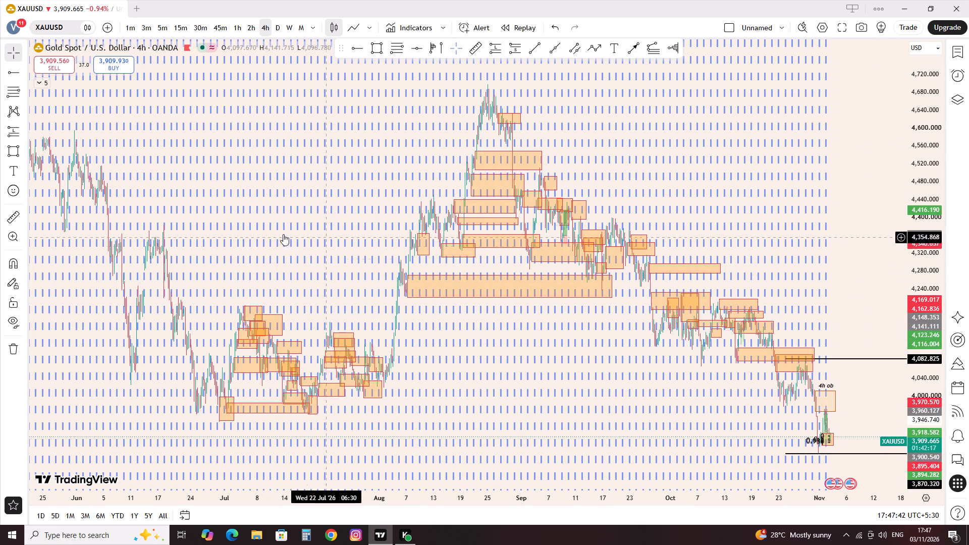
Examine the 4-hour candles from about 23 June to 1 July, ahead of the earliest marked zones.
drag(262, 240, 694, 267)
scroll(627, 261, up, 13)
drag(305, 257, 520, 334)
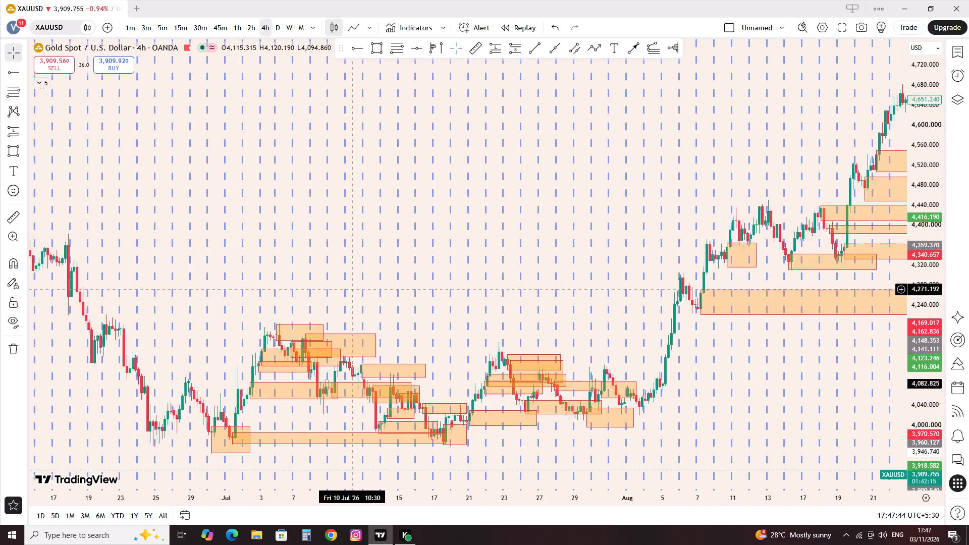
drag(520, 334, 701, 359)
drag(435, 242, 537, 246)
scroll(539, 247, up, 14)
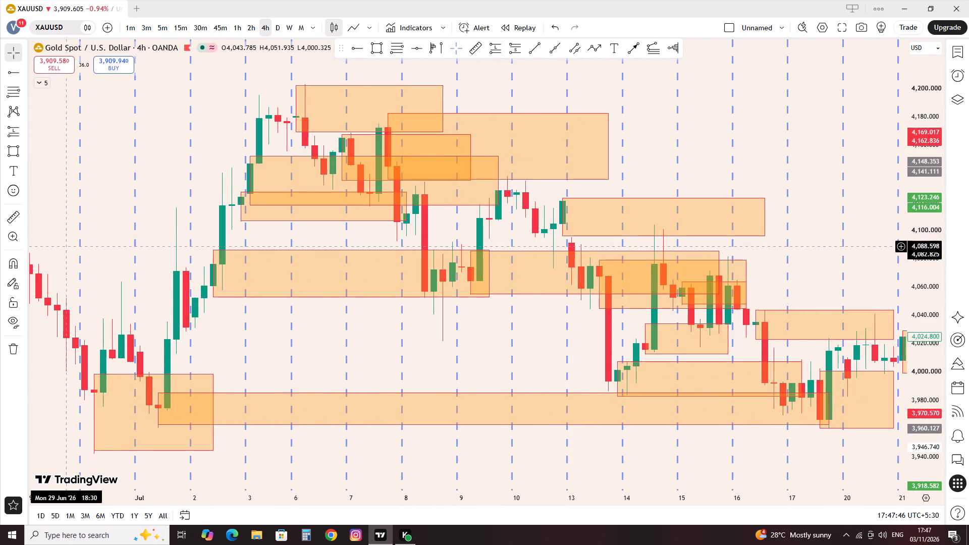
drag(68, 247, 444, 334)
scroll(450, 334, up, 5)
drag(234, 238, 467, 281)
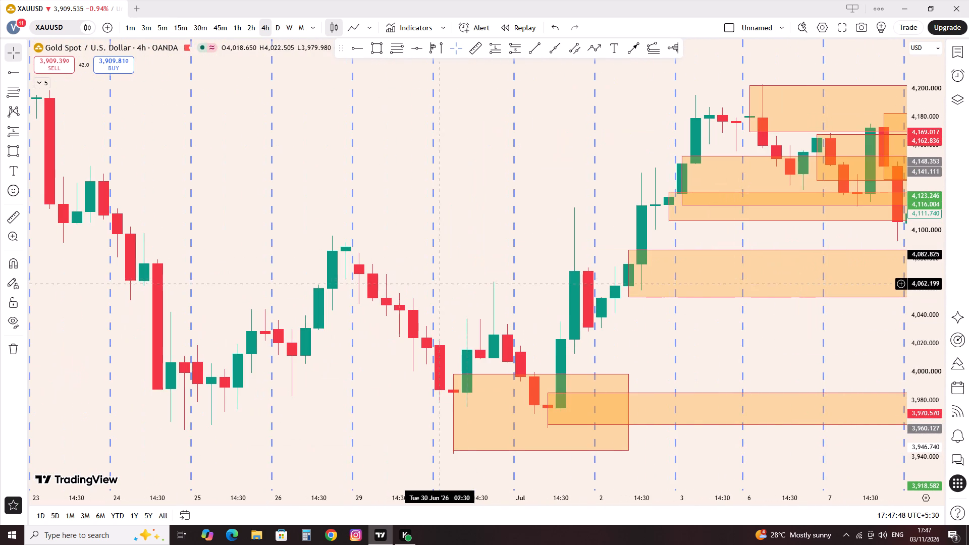
drag(240, 256, 464, 304)
scroll(465, 304, up, 11)
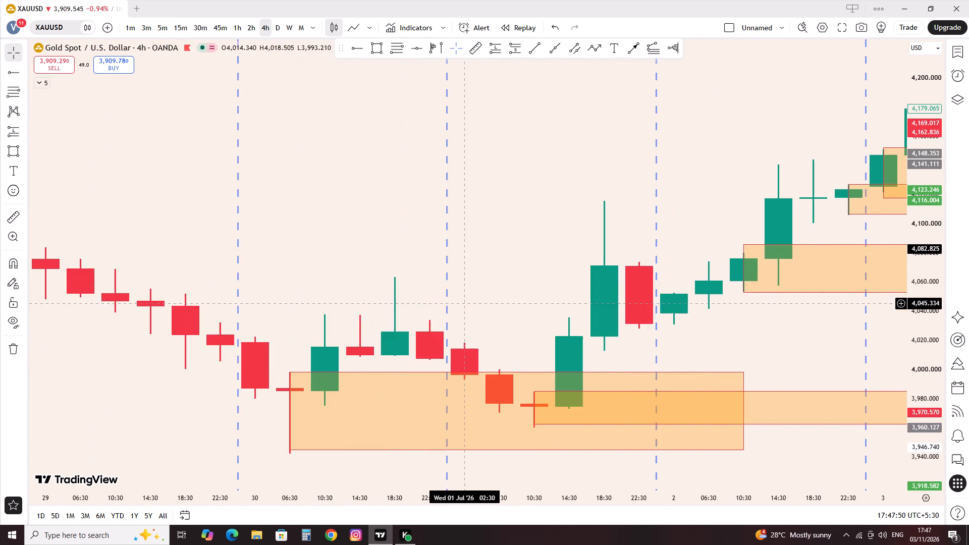
drag(324, 261, 393, 277)
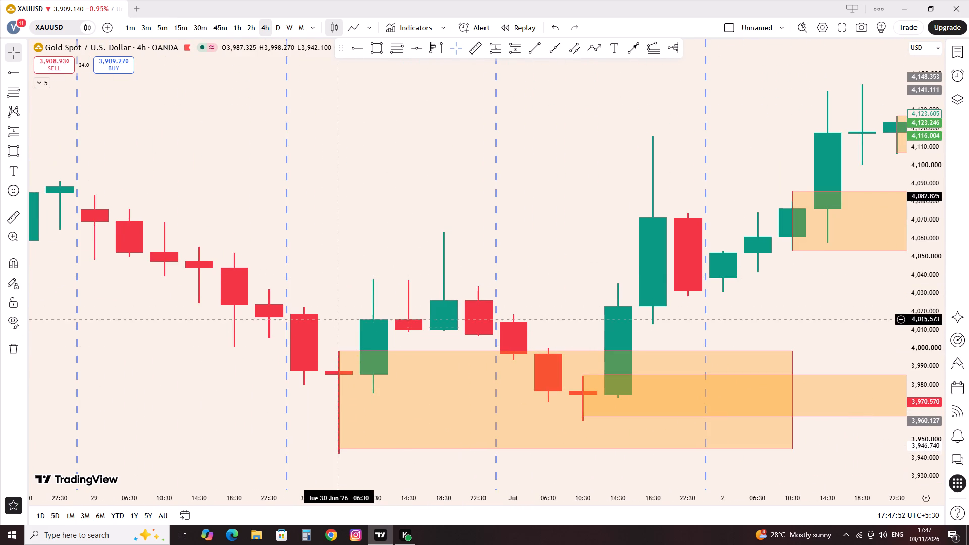
drag(311, 281, 337, 287)
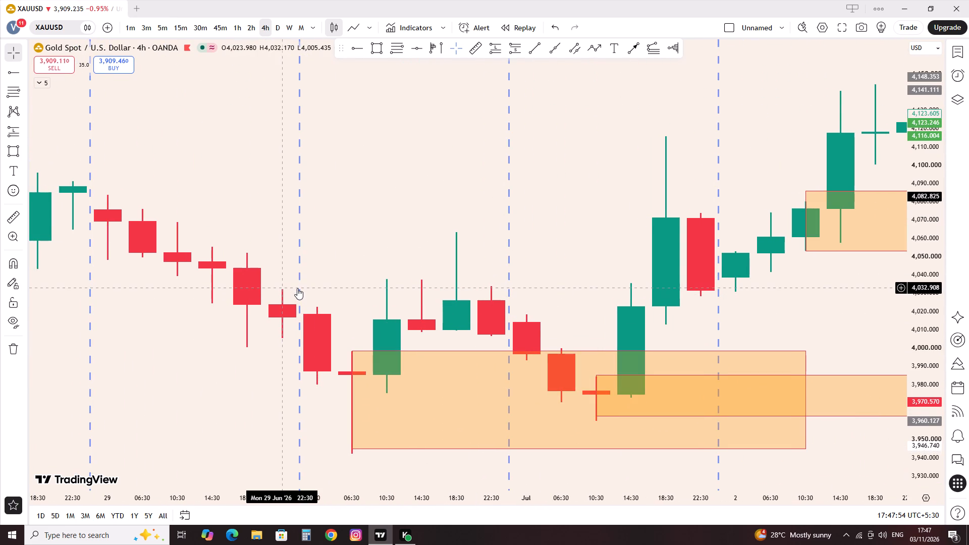
drag(297, 288, 508, 315)
scroll(462, 322, down, 3)
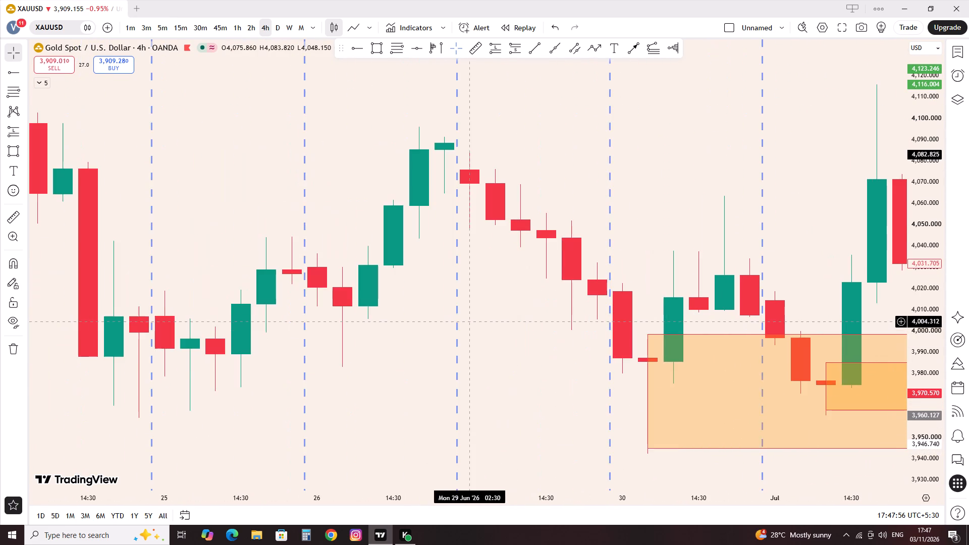
scroll(476, 329, down, 2)
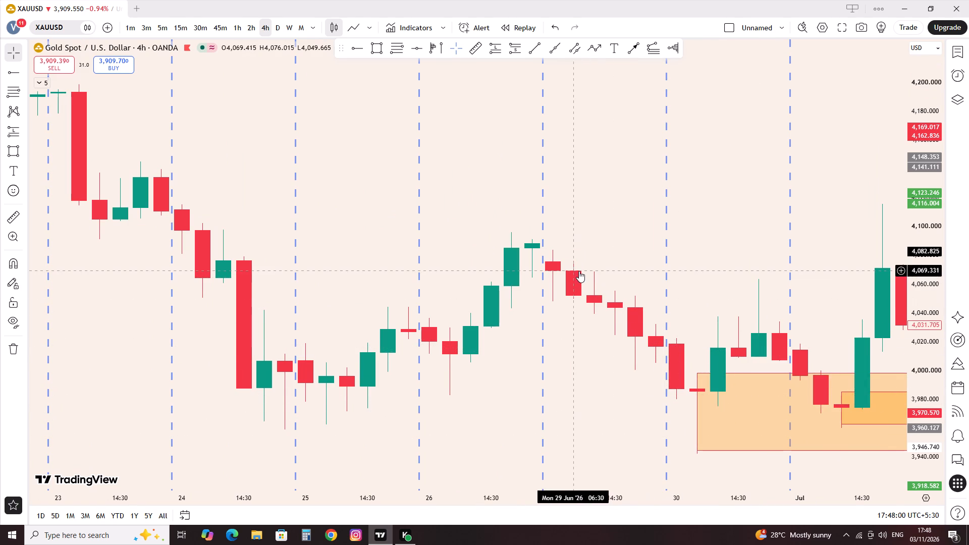
Compare the late-June candles with the zones marked through July on the 4-hour chart.
drag(824, 299, 538, 312)
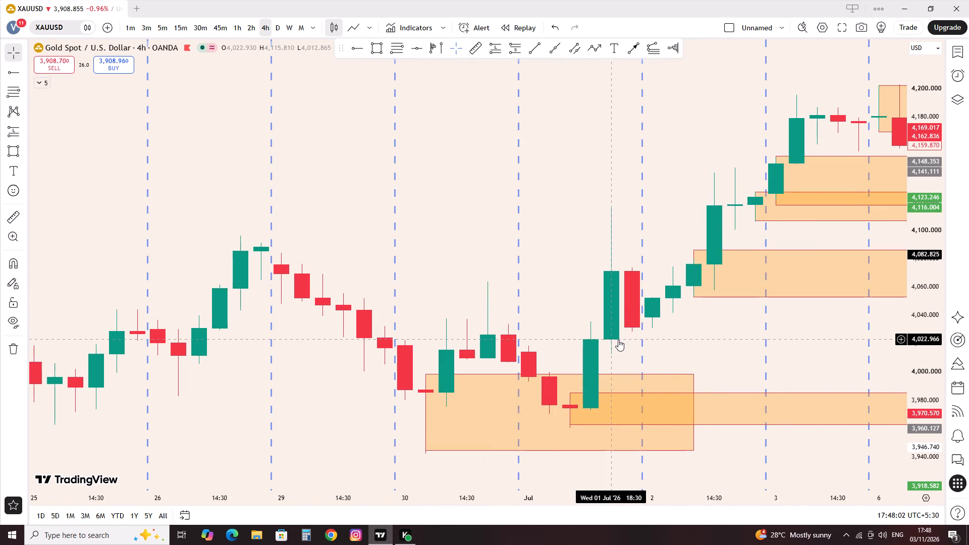
scroll(537, 319, down, 4)
scroll(536, 320, up, 1)
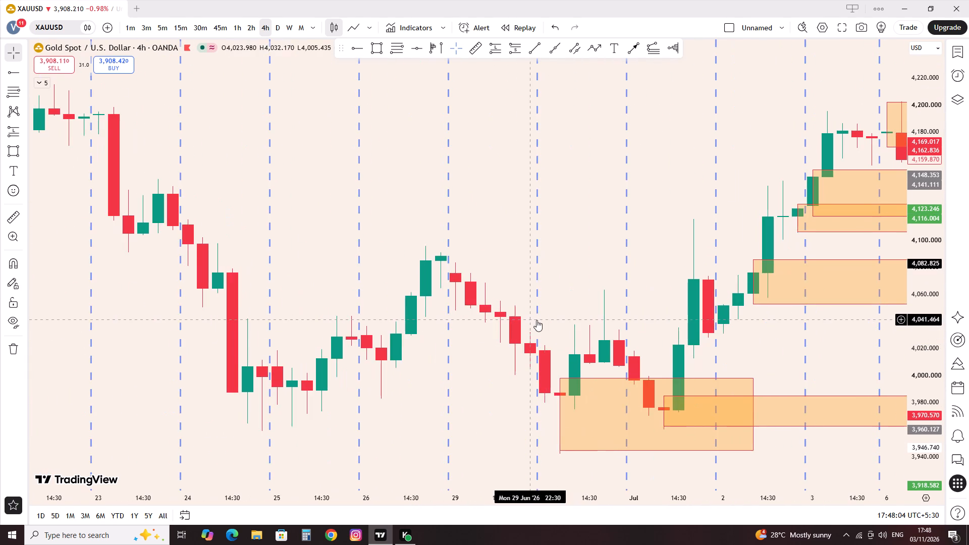
drag(654, 315, 254, 277)
drag(690, 368, 488, 363)
scroll(487, 364, down, 8)
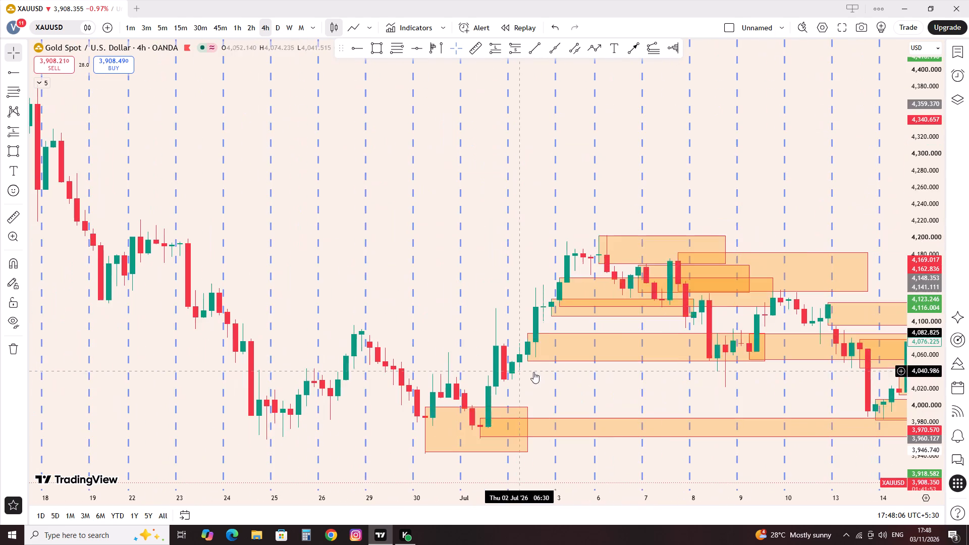
drag(681, 381, 400, 369)
drag(498, 373, 381, 374)
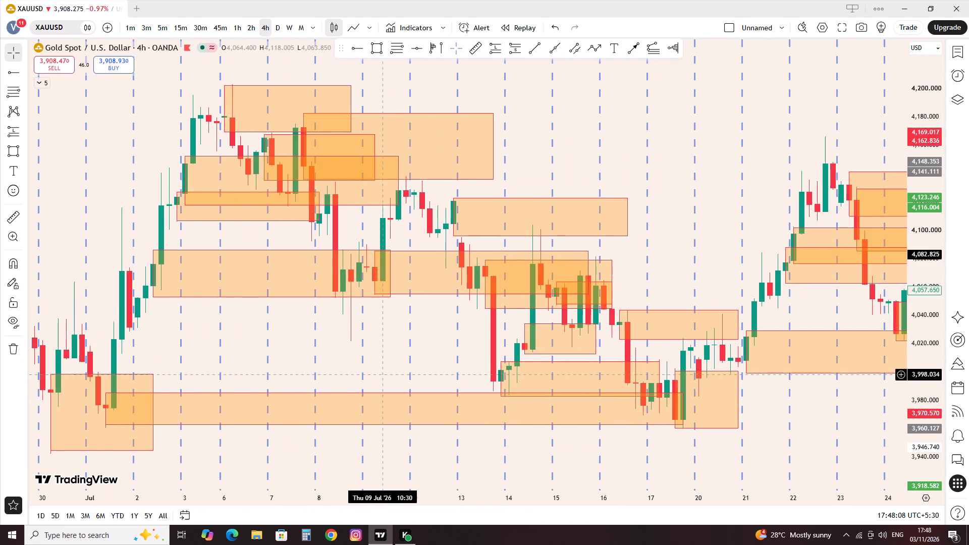
scroll(381, 376, up, 5)
scroll(531, 466, down, 5)
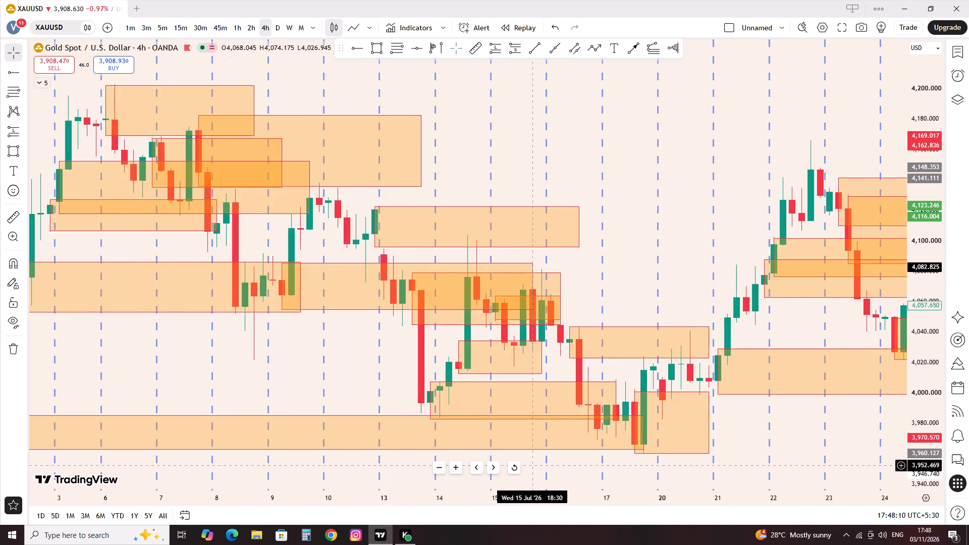
scroll(532, 465, down, 1)
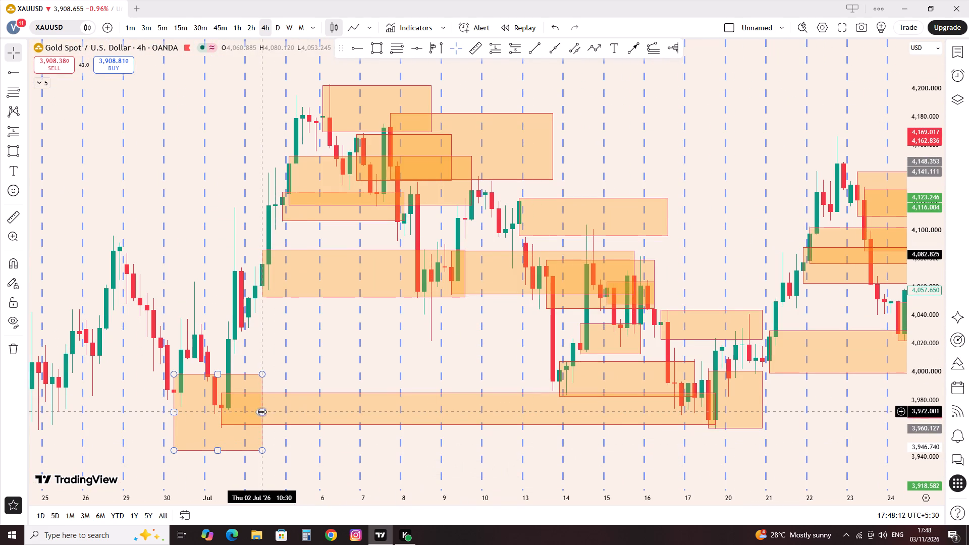
click(296, 385)
Start another rectangle zone on the 4-hour candles around late June and early July.
drag(97, 372, 499, 443)
scroll(494, 434, up, 5)
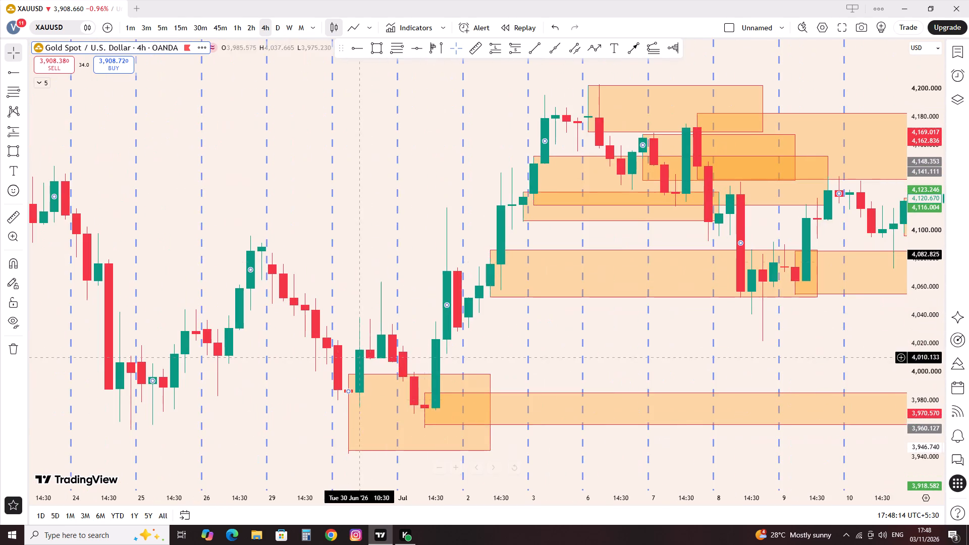
drag(340, 261, 657, 331)
scroll(658, 330, up, 6)
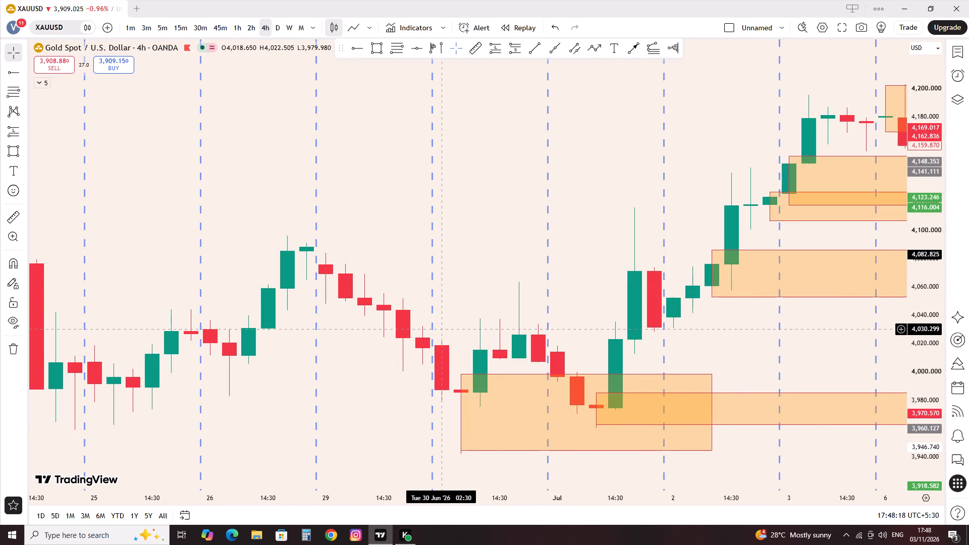
click(370, 46)
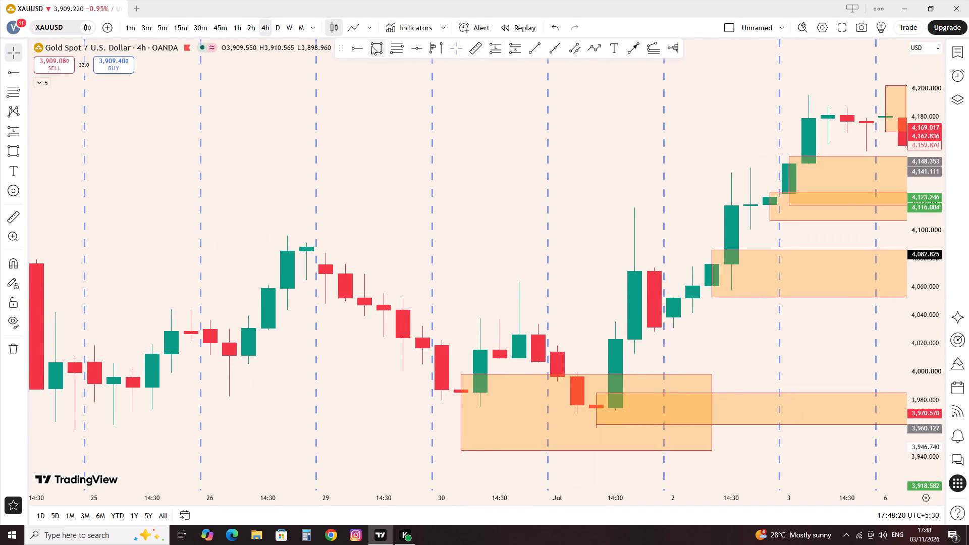